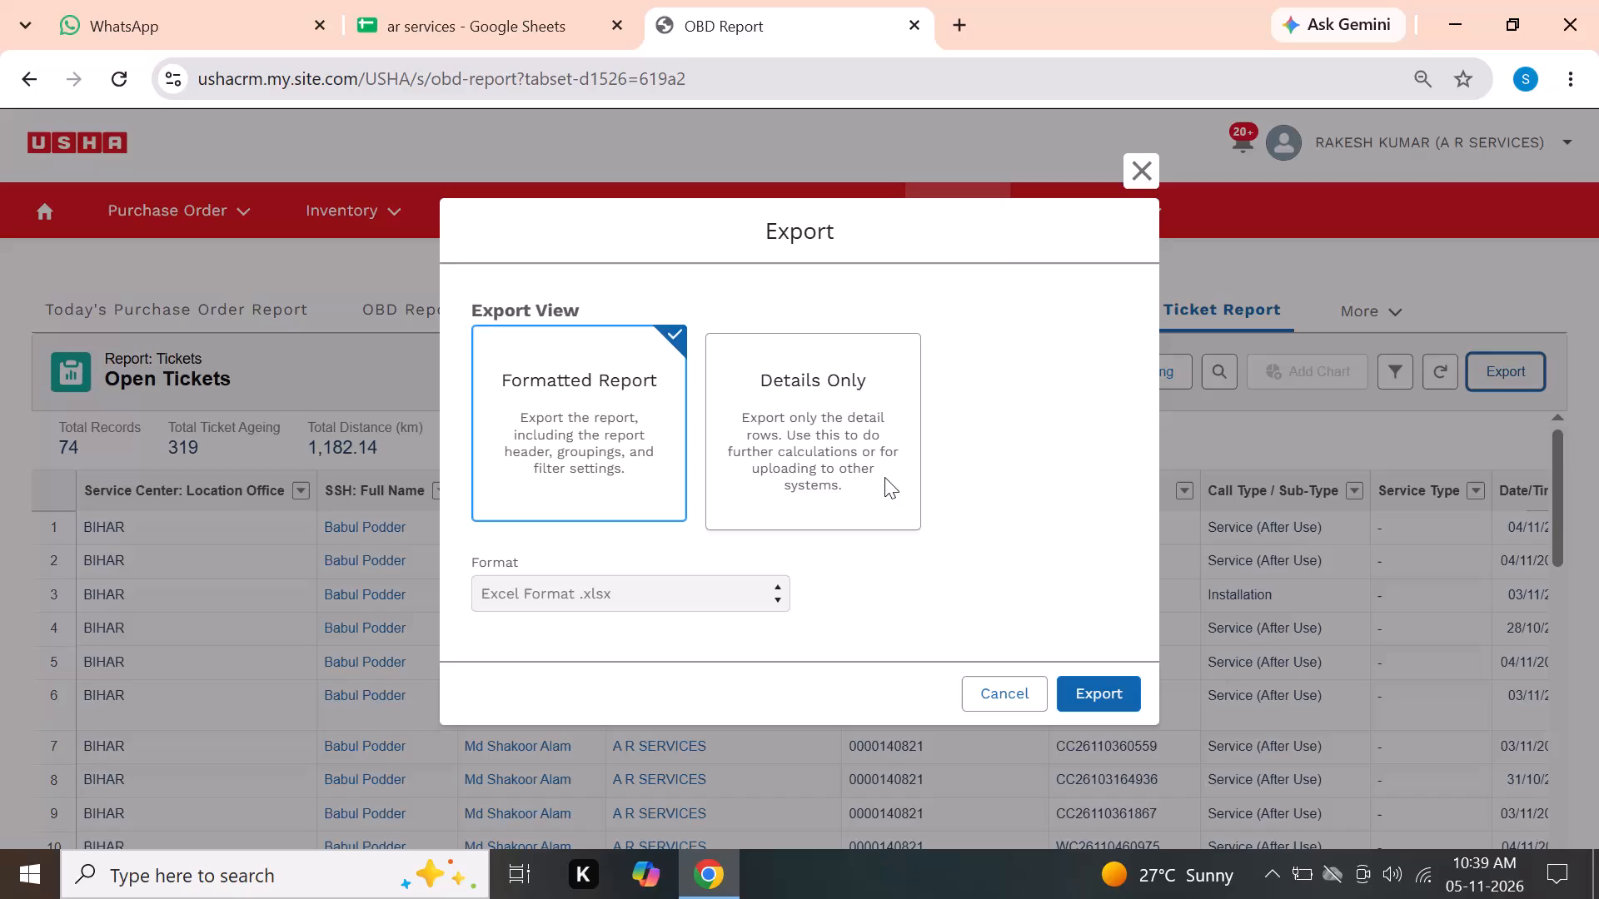
Export the Open Tickets report as Details Only in Excel Format .xls.
left_click(884, 477)
left_click(1111, 693)
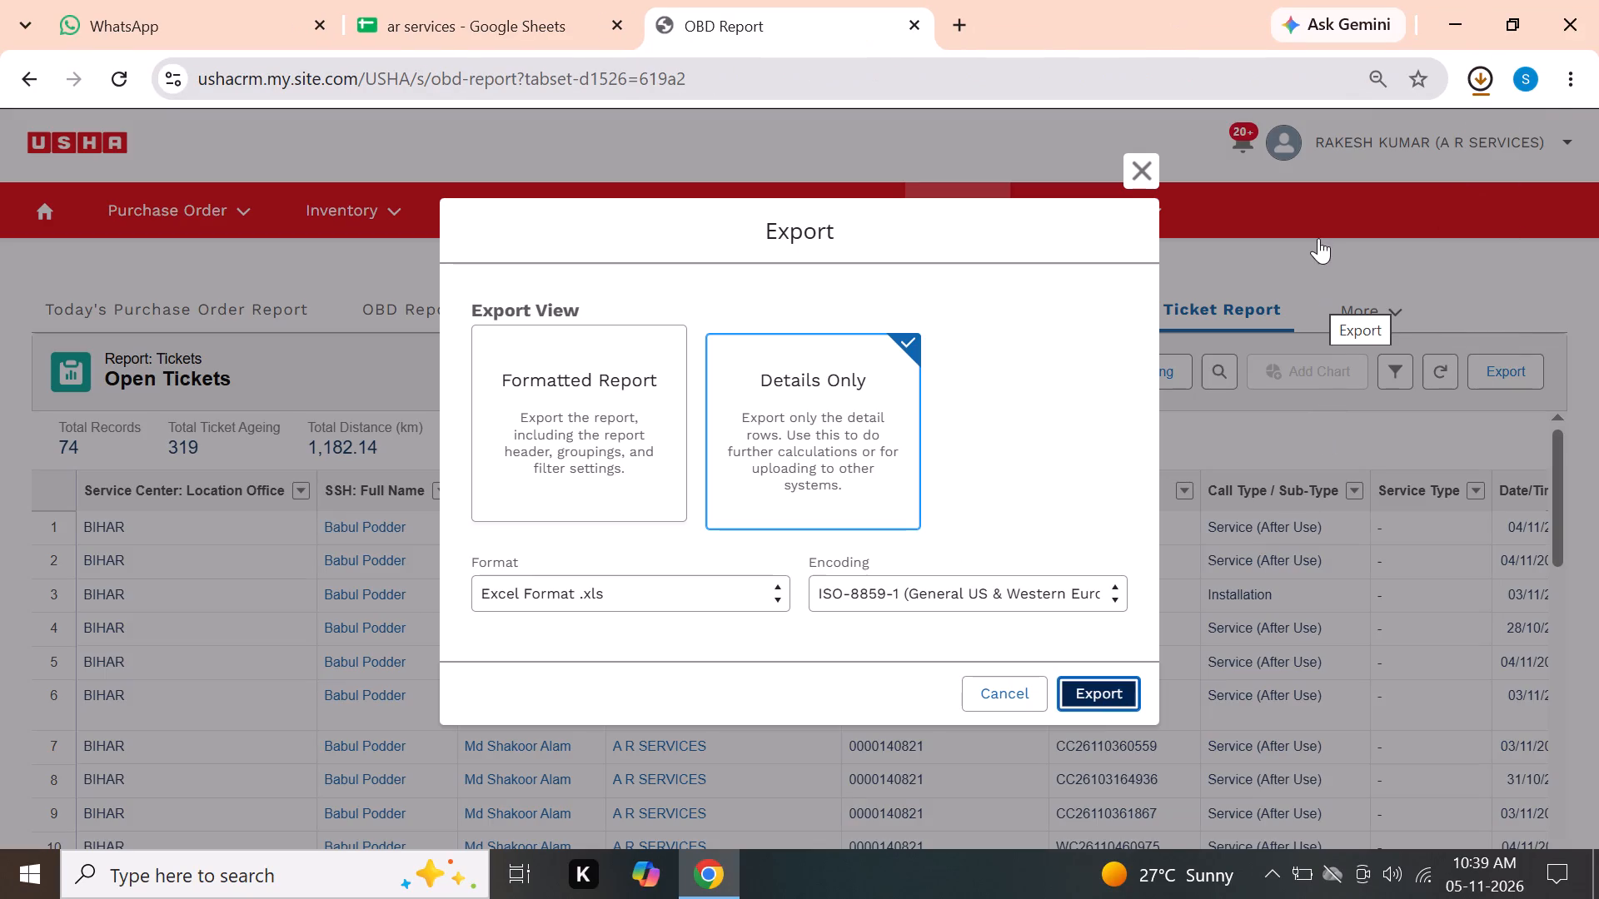
Open the downloaded Open Tickets .xls file in Excel, accepting the file-format mismatch.
left_click(1318, 145)
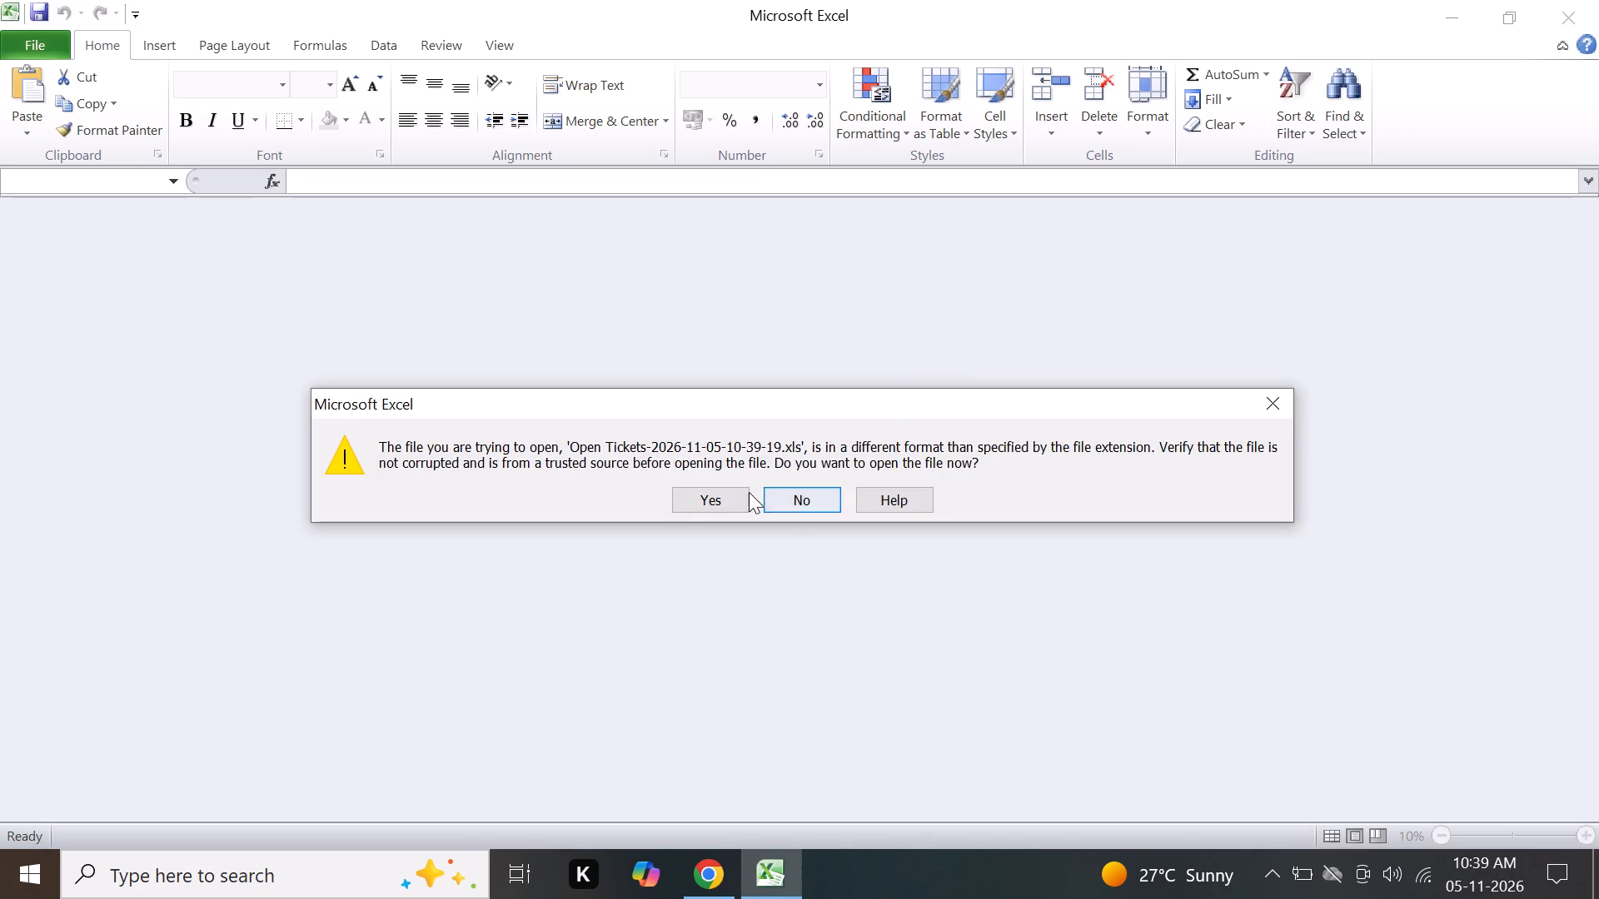
left_click(733, 497)
left_click(733, 497)
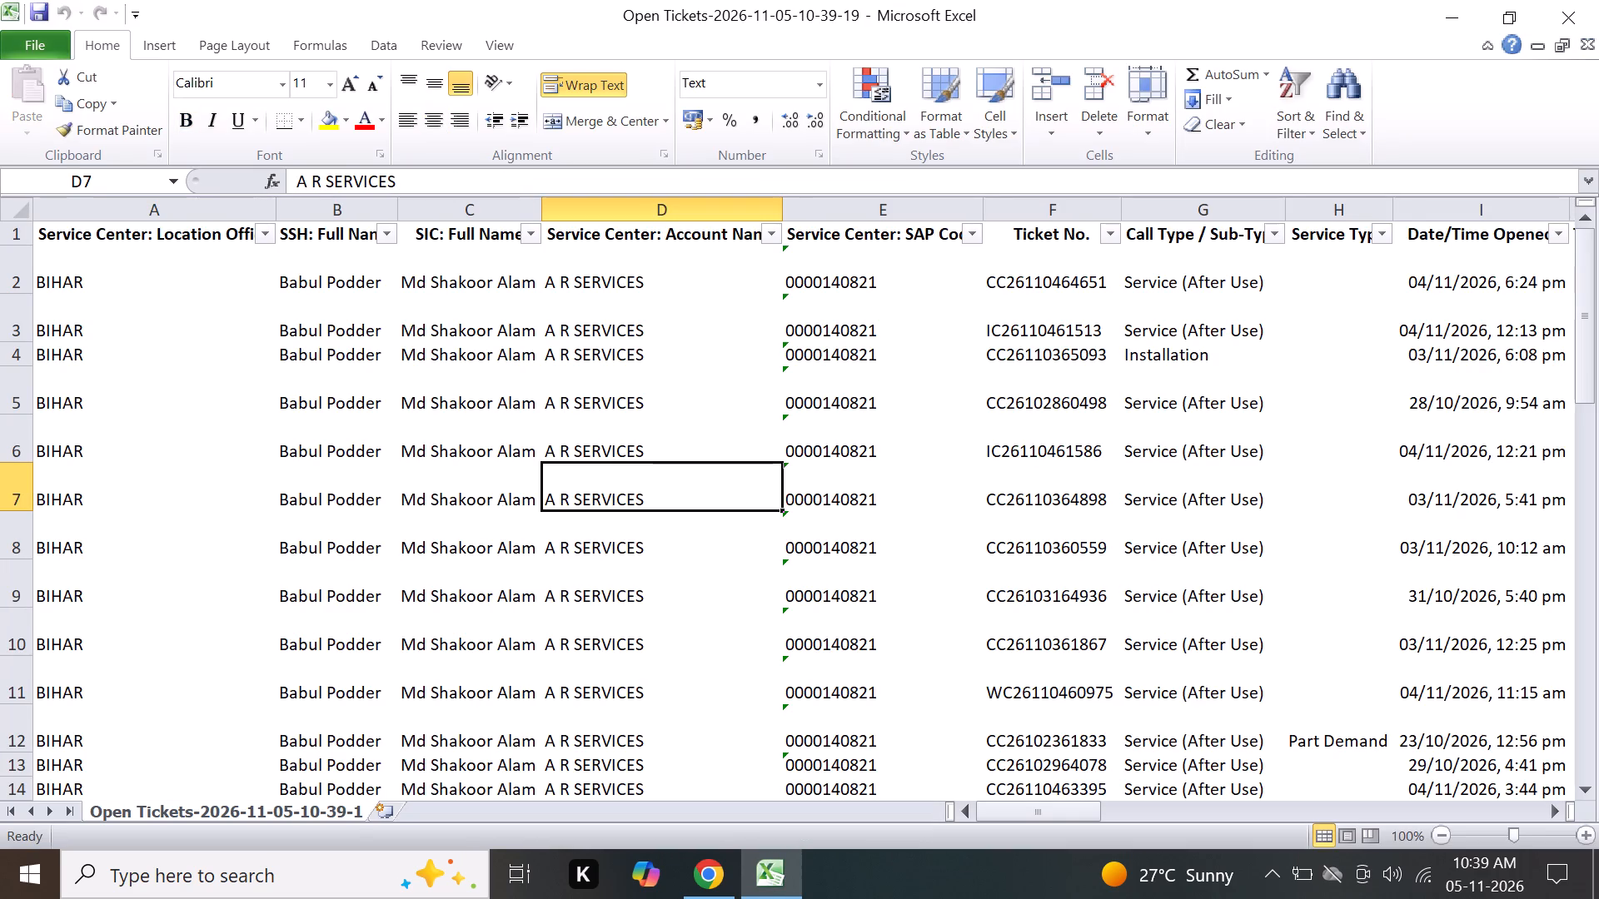
Delete the Service Center: Location Office, SSH: Full Name, SIC: Full Name and Service Center: SAP Code columns.
left_click_drag(90, 206, 439, 317)
right_click(342, 356)
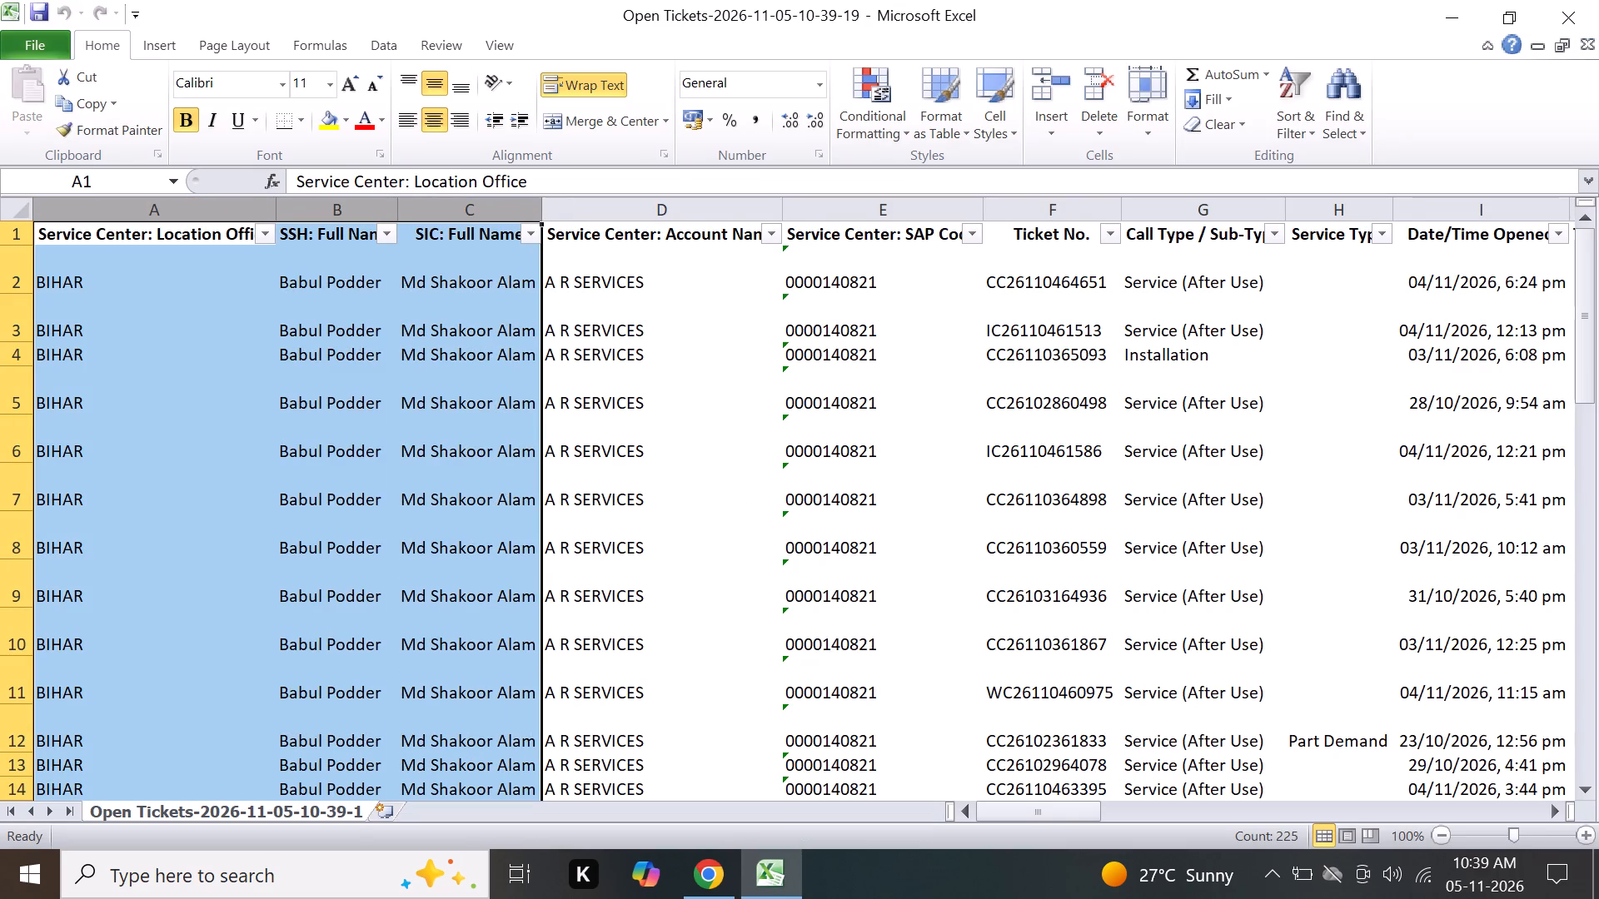
left_click(421, 529)
left_click(318, 211)
right_click(318, 211)
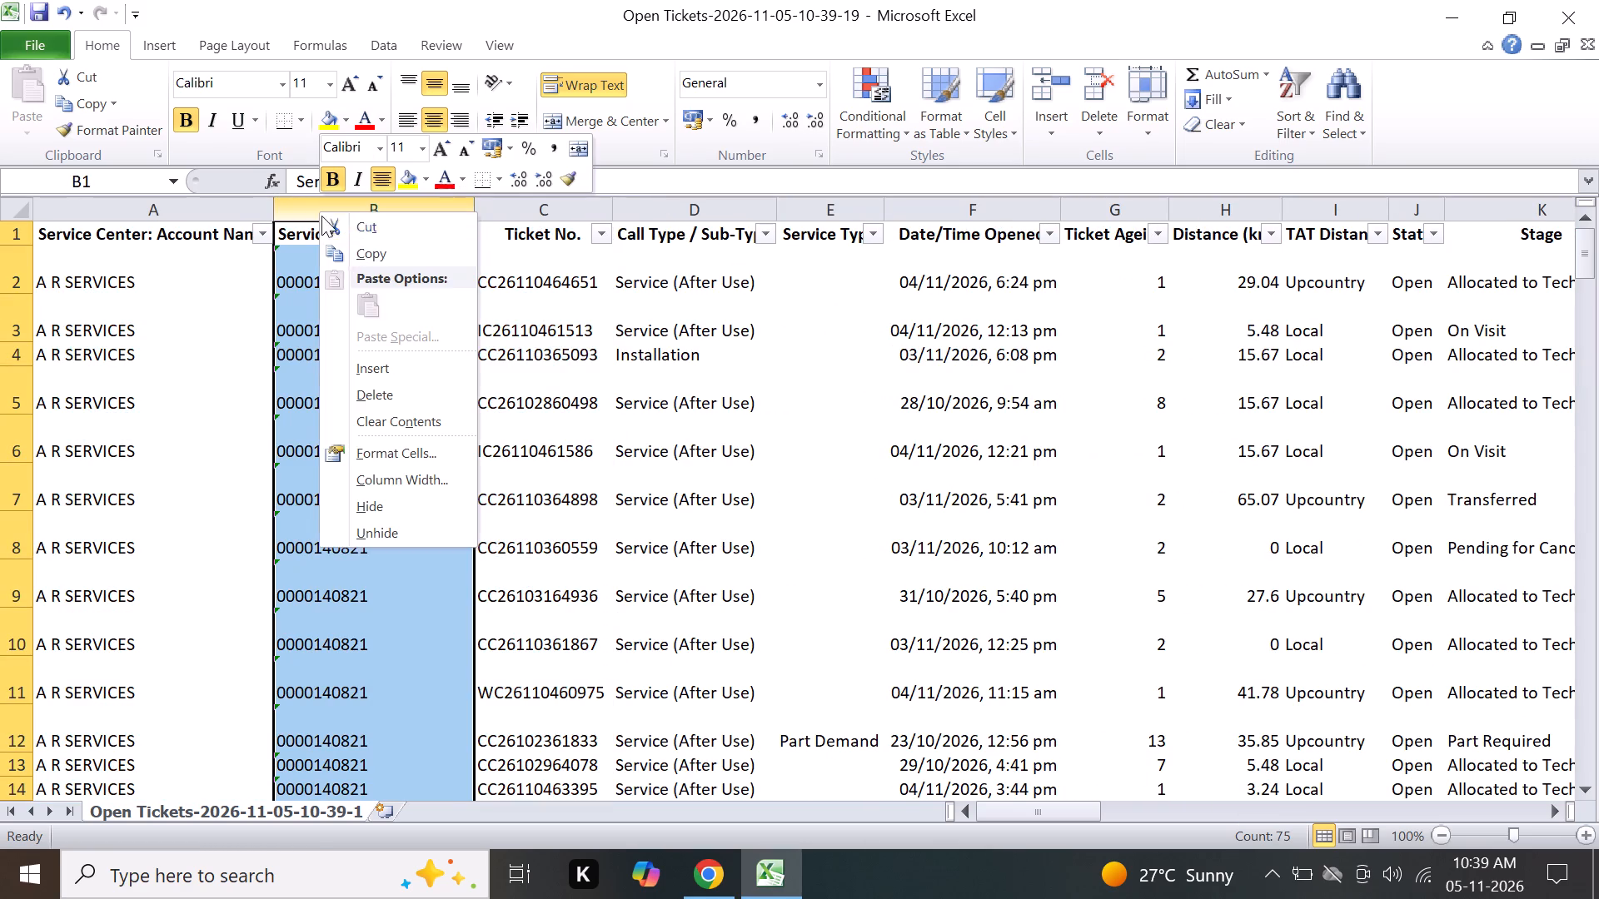
left_click(399, 393)
Delete the Service Type, Distance (km), TAT Distance and Status columns.
left_click(626, 212)
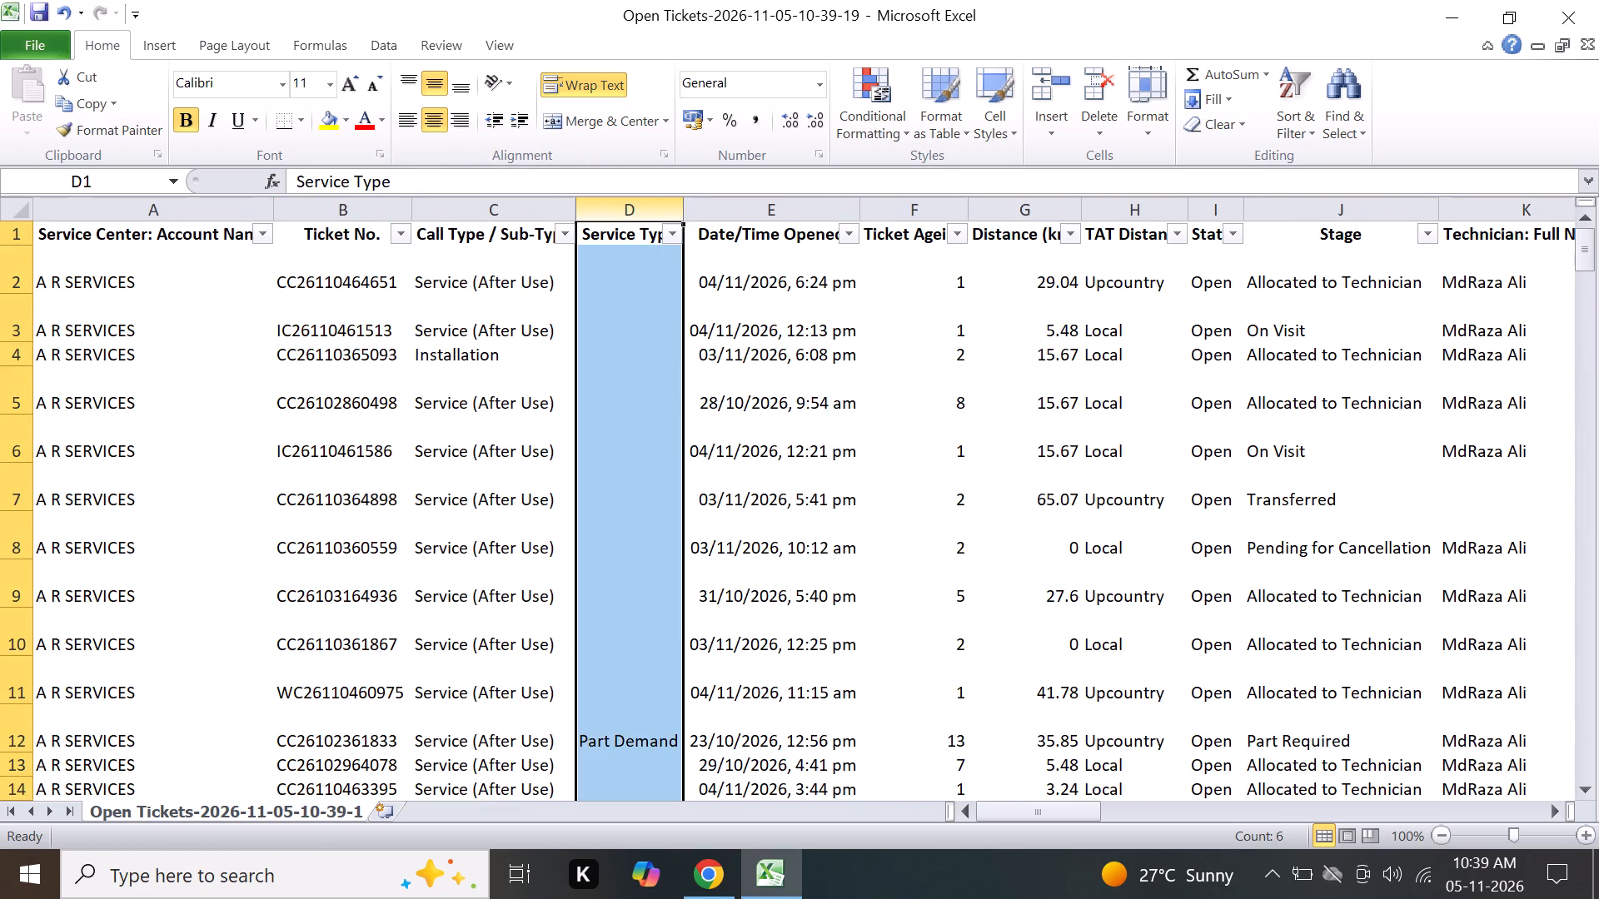
right_click(626, 212)
left_click(685, 387)
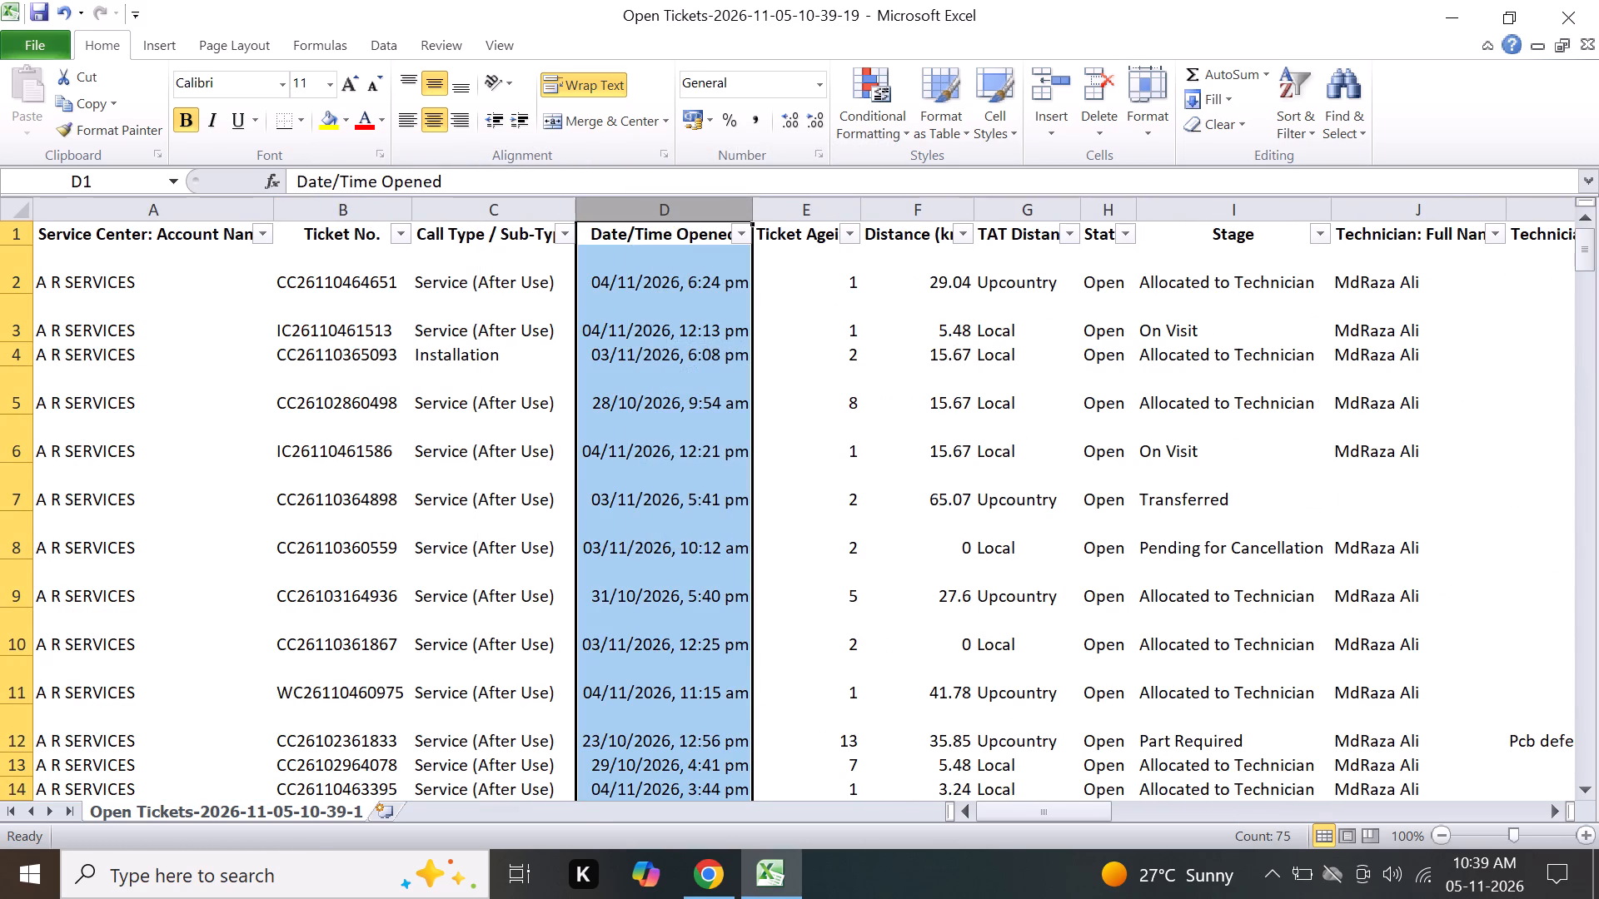
left_click_drag(906, 209, 1108, 327)
right_click(932, 404)
left_click(992, 585)
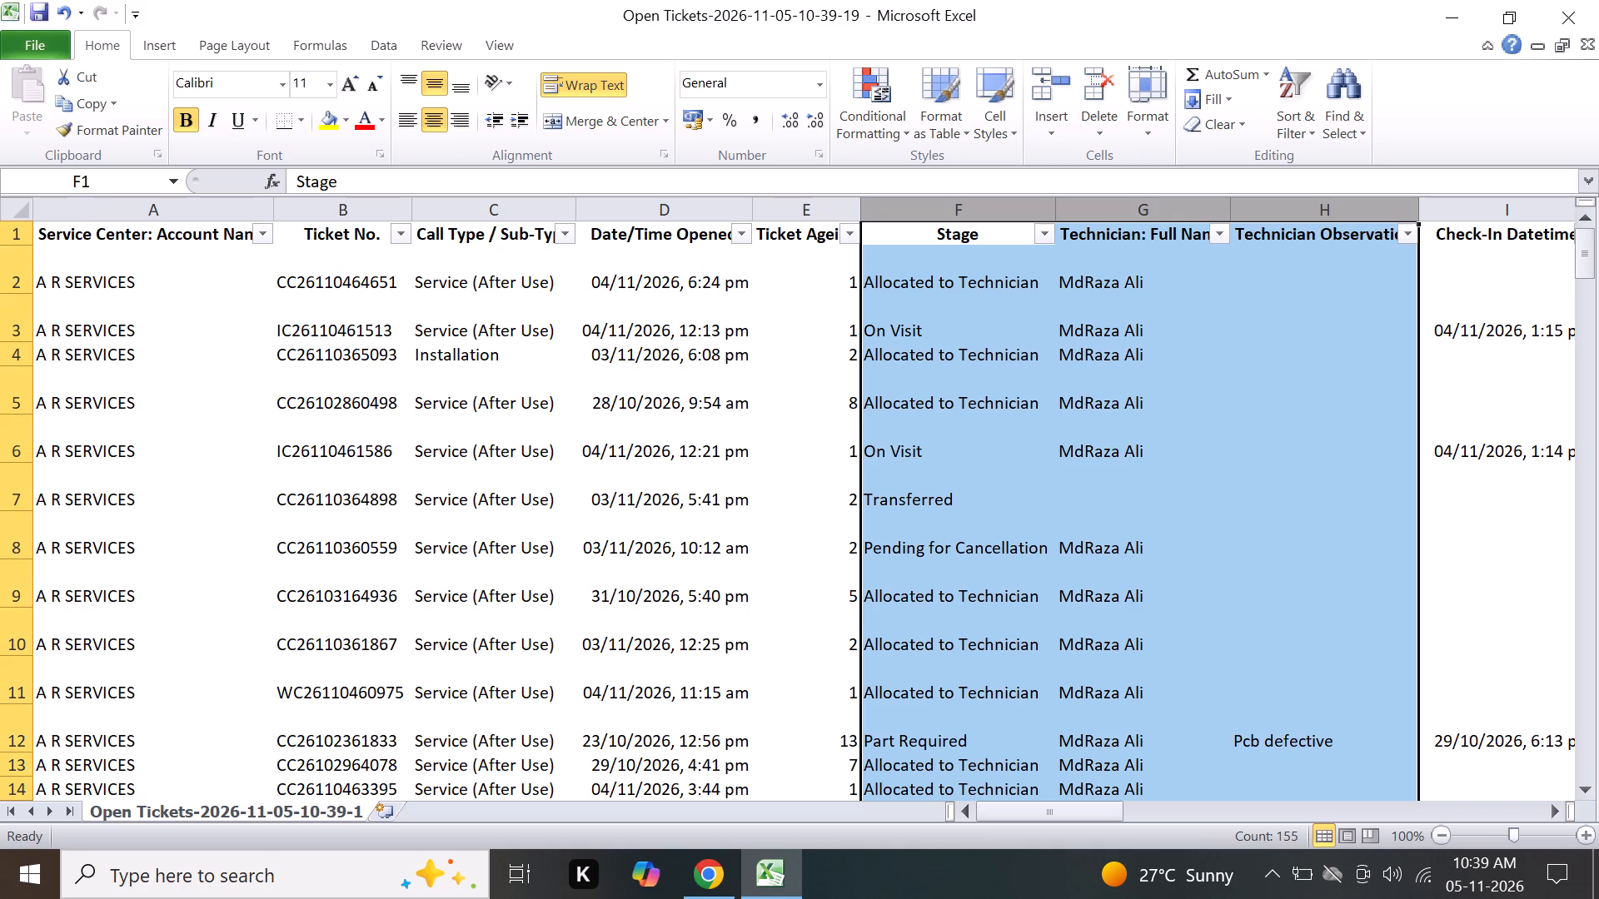
Delete the Technician Observation, Check-In Datetime and Product Group columns.
left_click_drag(1304, 197, 1537, 320)
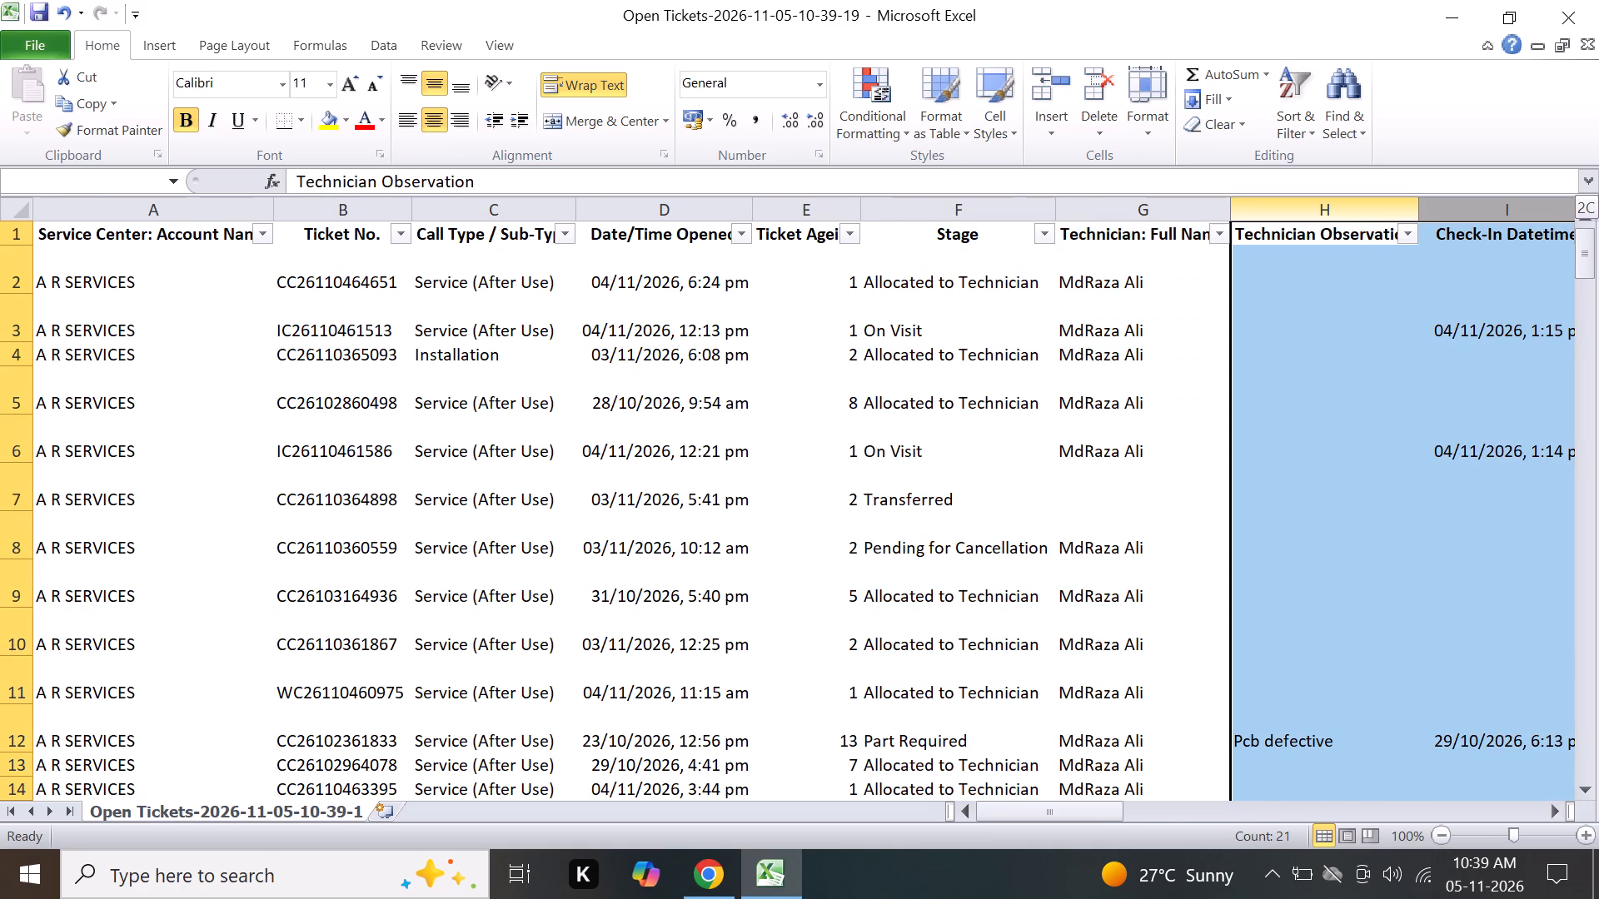
left_click_drag(1537, 320, 881, 426)
right_click(680, 427)
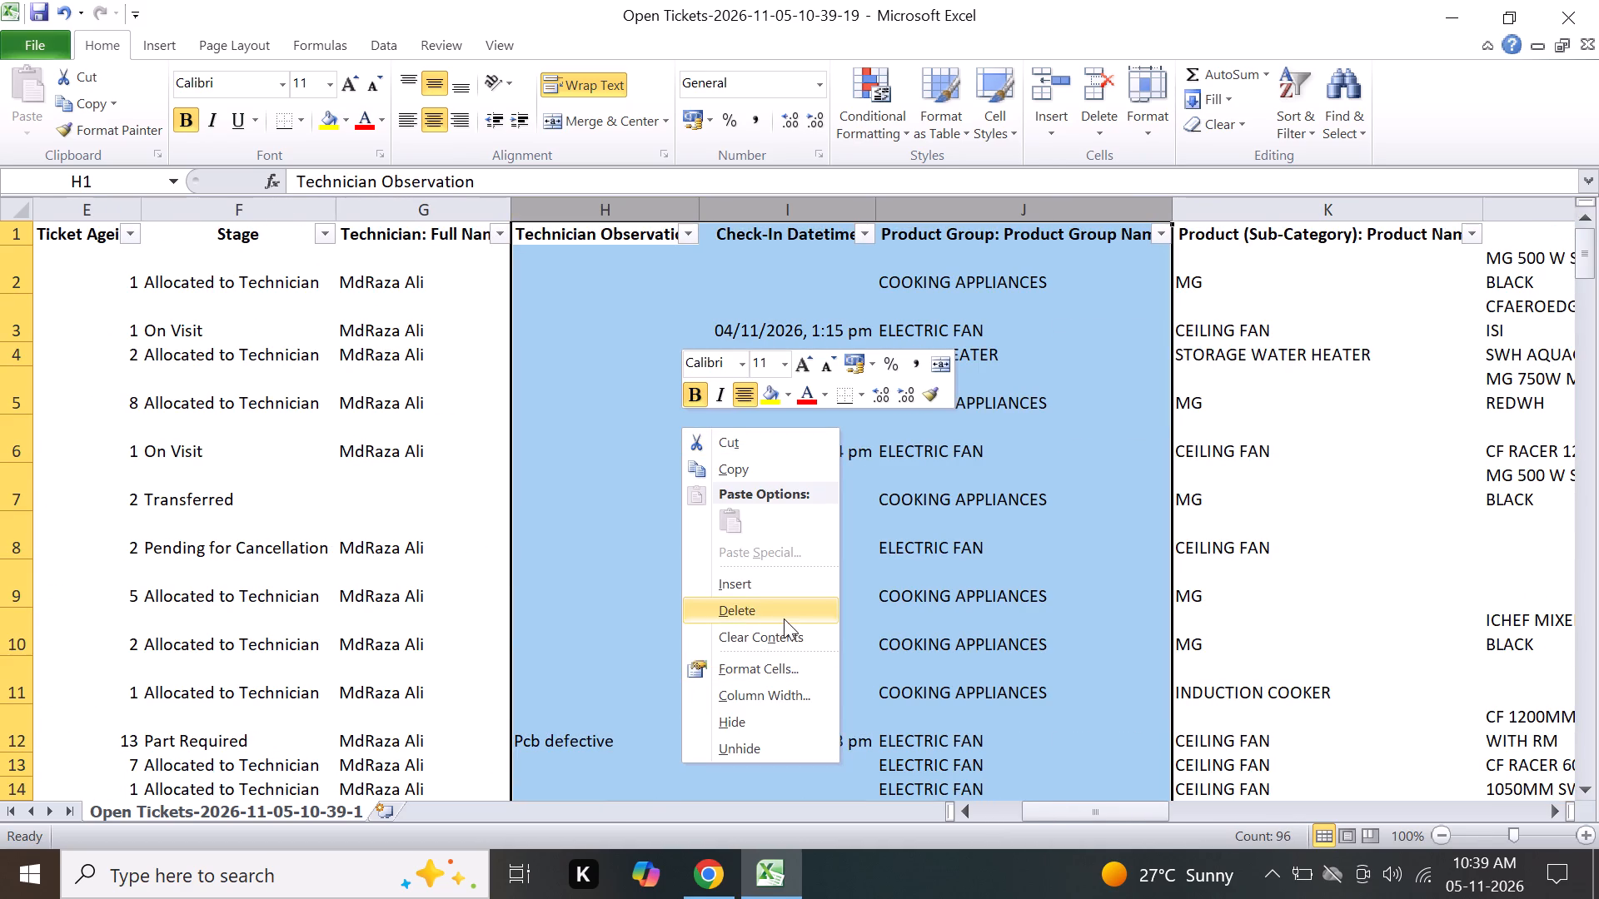
left_click(785, 617)
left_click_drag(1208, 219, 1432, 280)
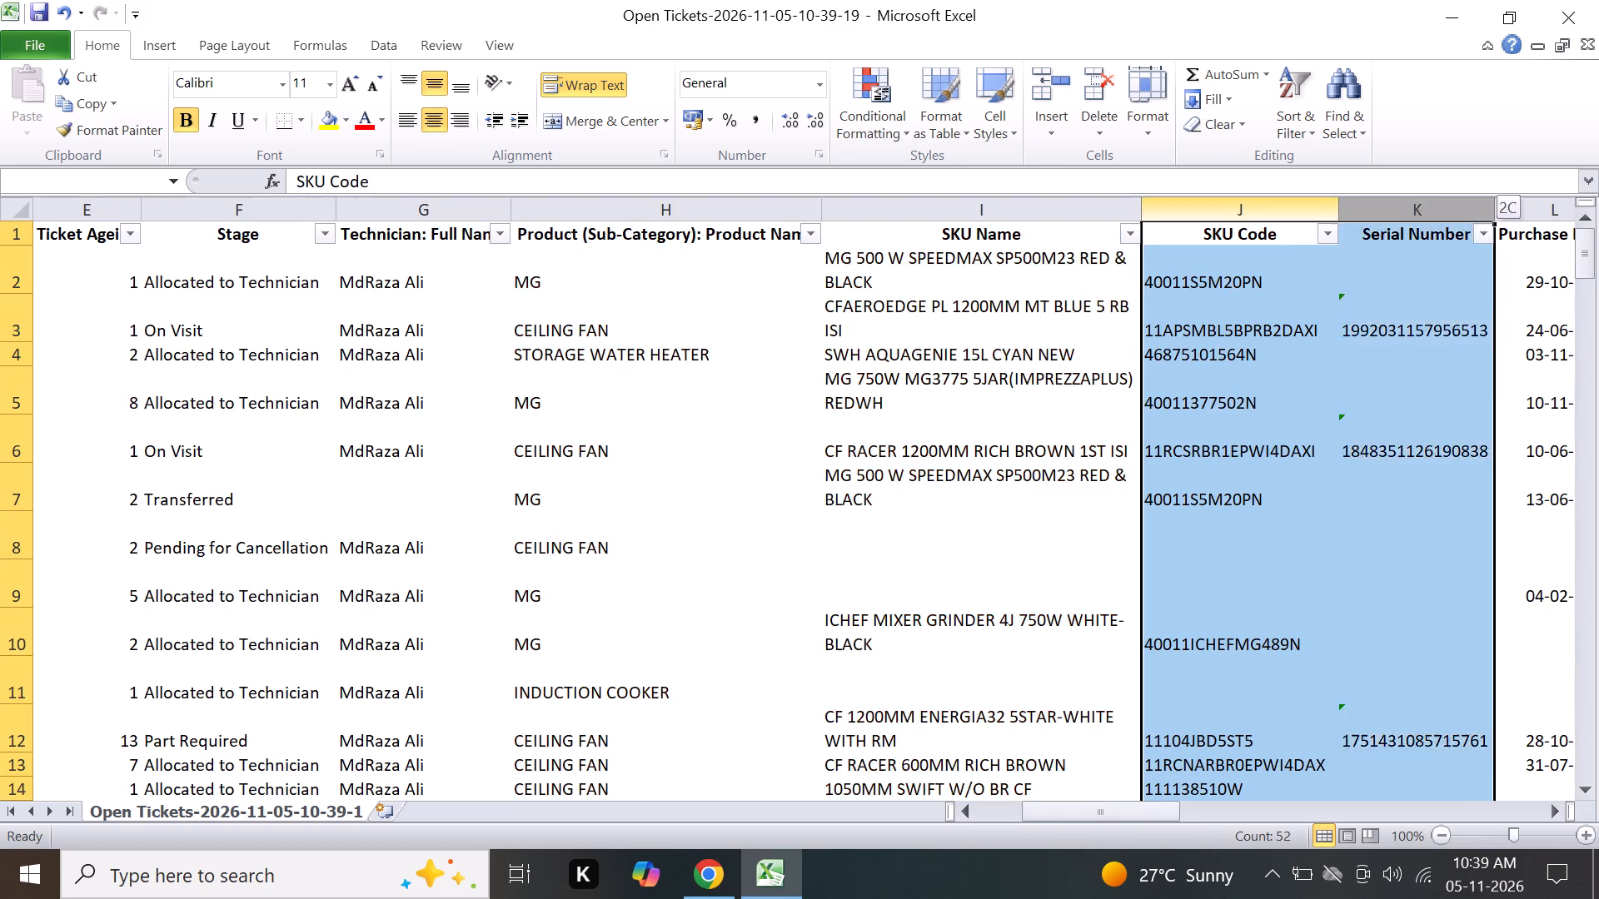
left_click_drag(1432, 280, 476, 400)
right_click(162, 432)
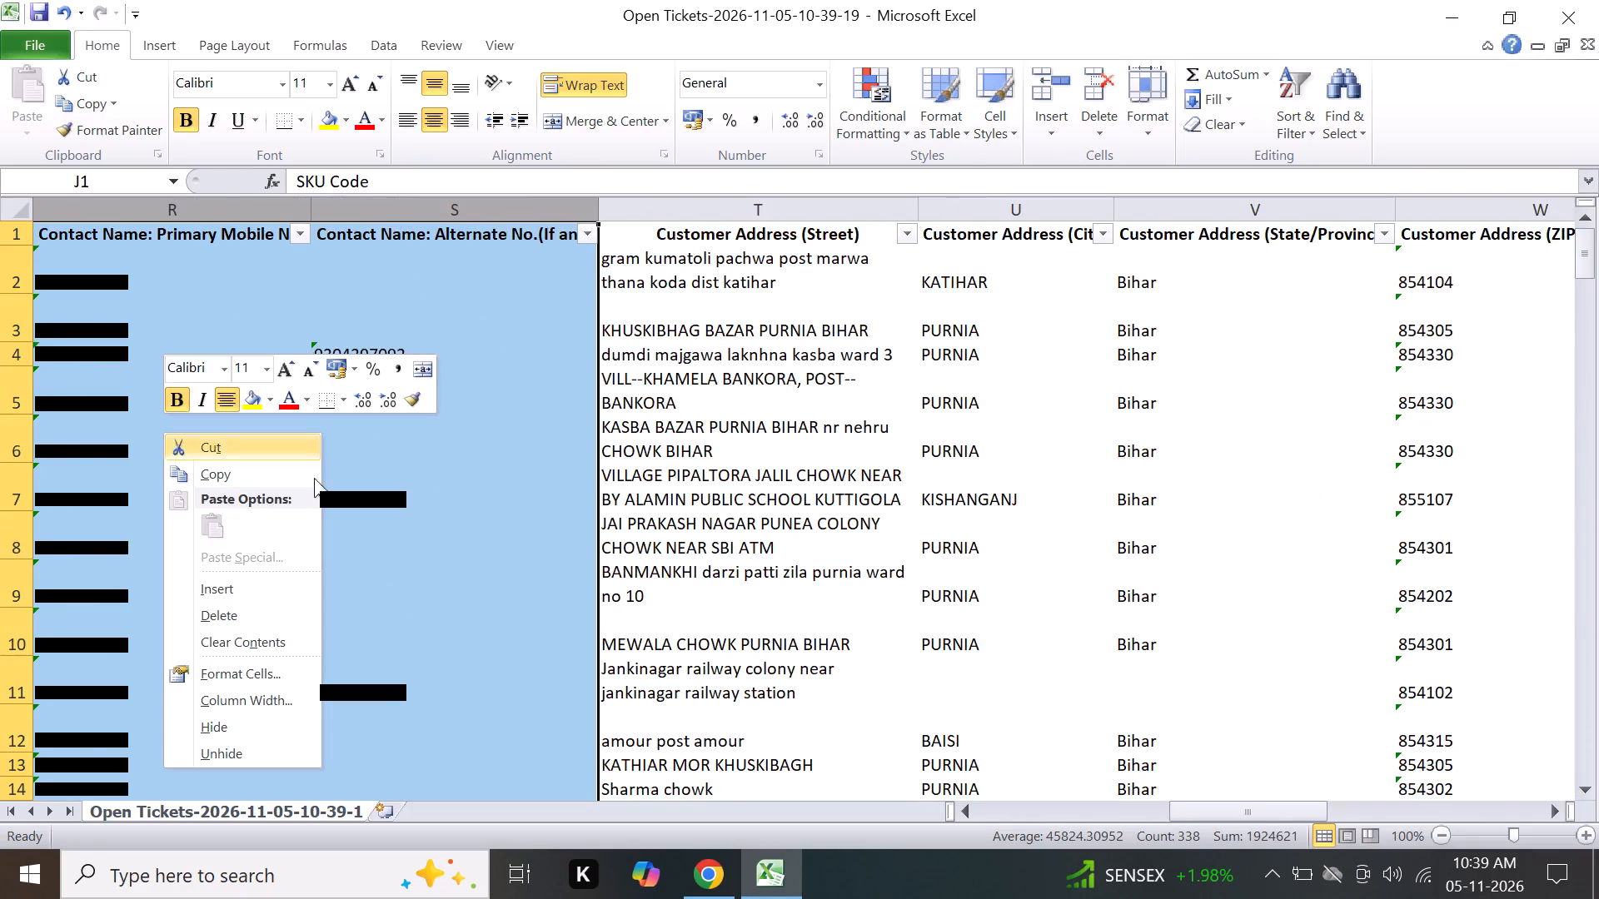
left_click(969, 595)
Delete the columns from SKU Code through Reason For Manual Entry, plus the Contact Name: Email Id column.
left_click_drag(1196, 809, 1141, 807)
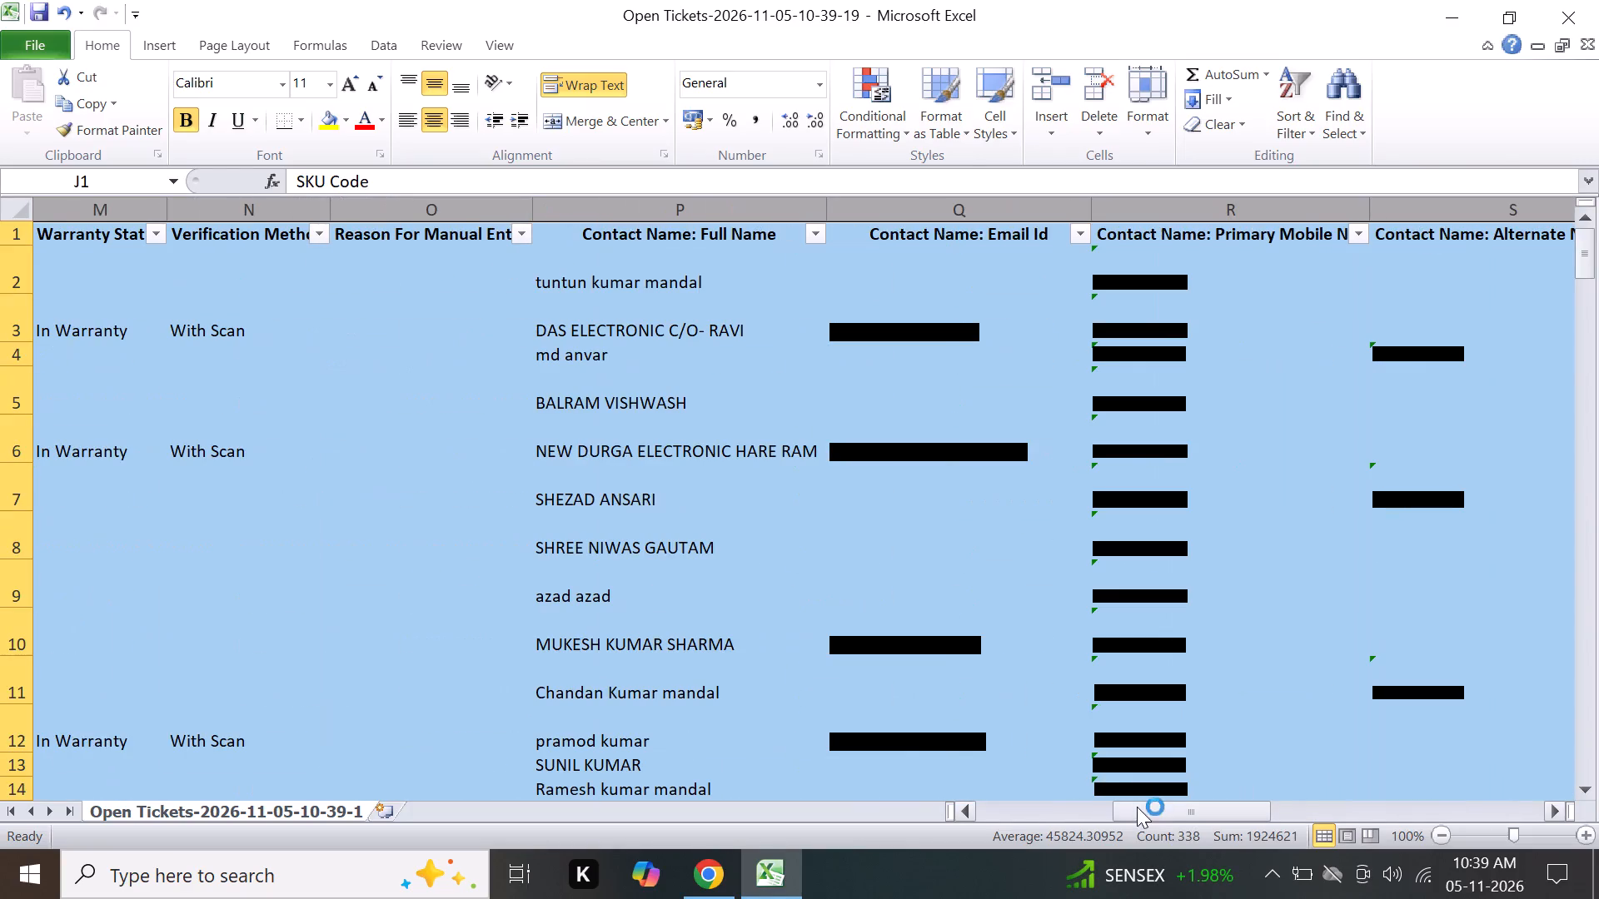
left_click_drag(1153, 812, 1100, 810)
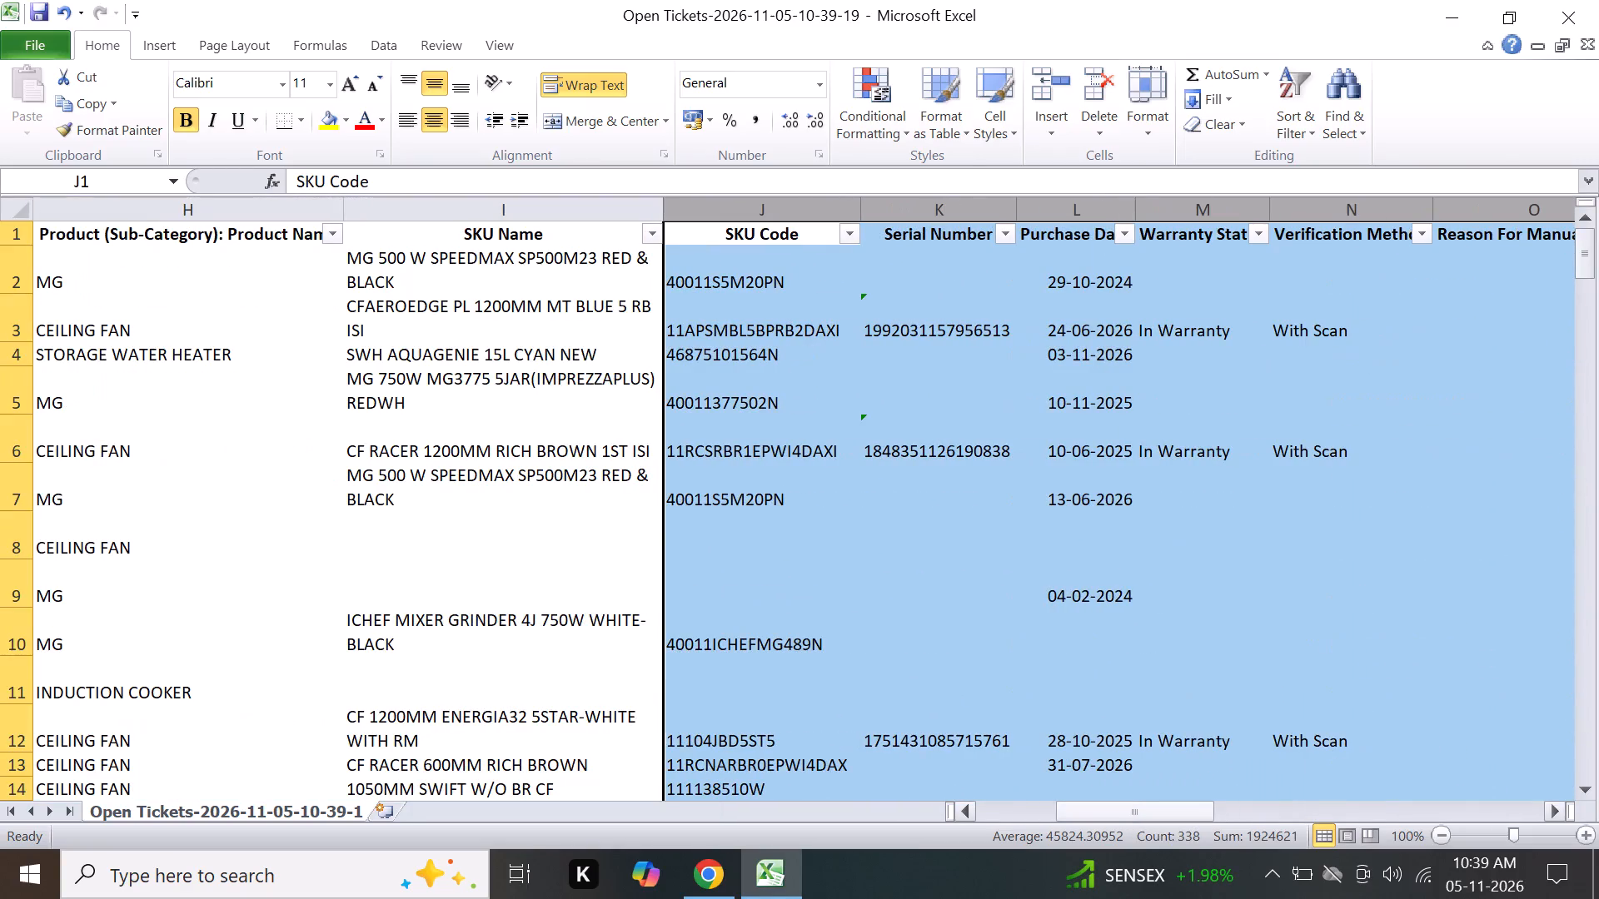
left_click_drag(753, 213, 1554, 443)
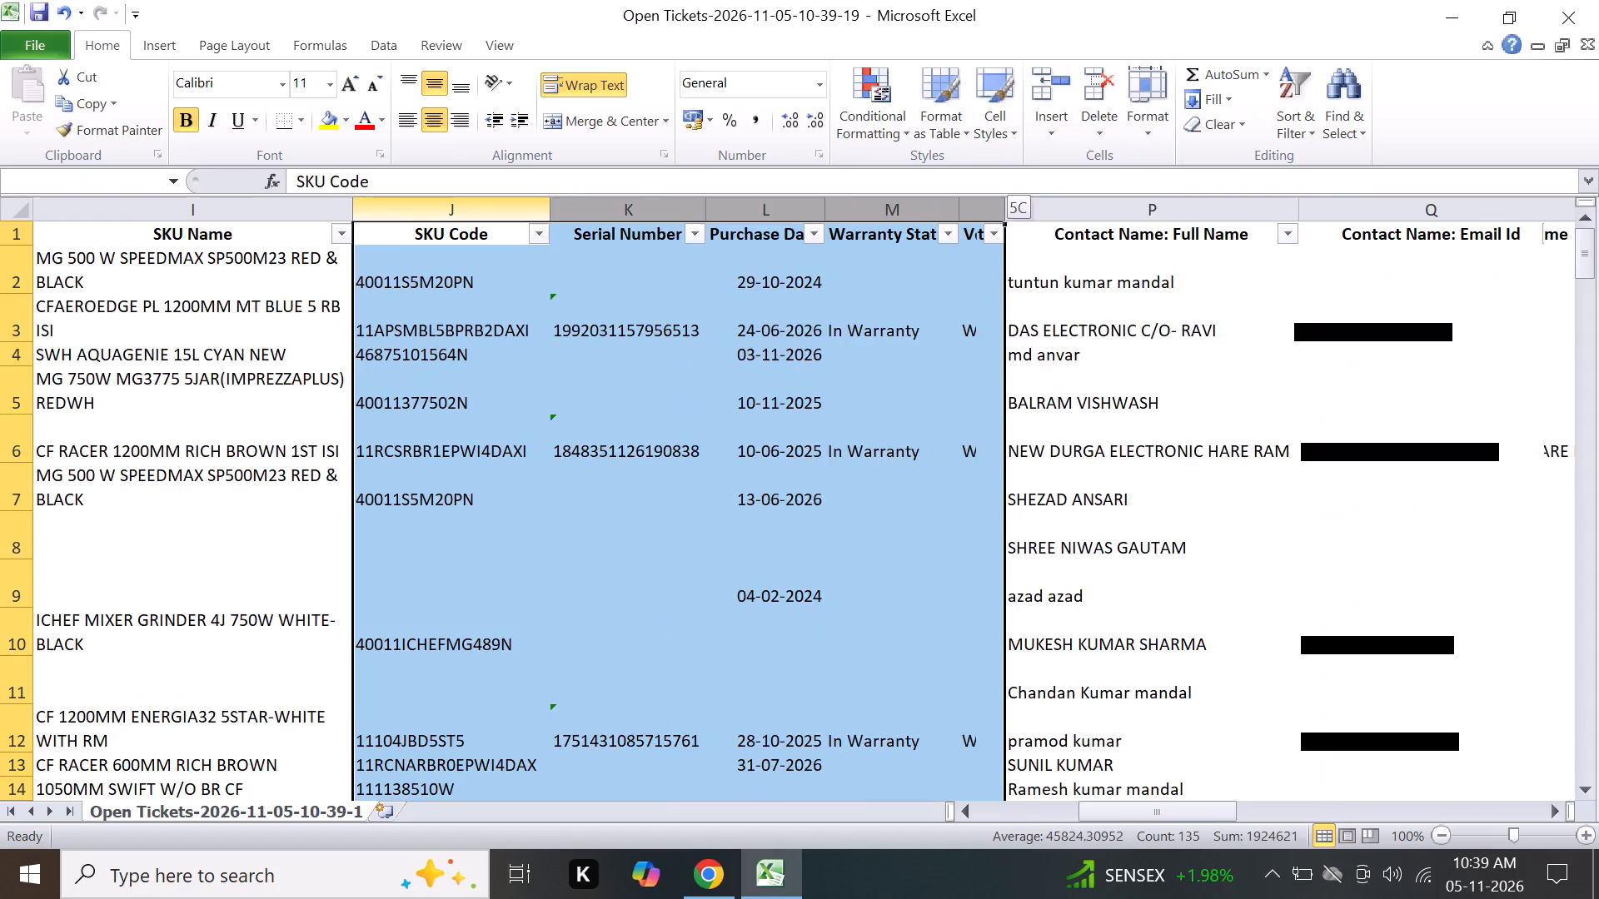
left_click_drag(1554, 443, 880, 445)
right_click(673, 404)
left_click(708, 576)
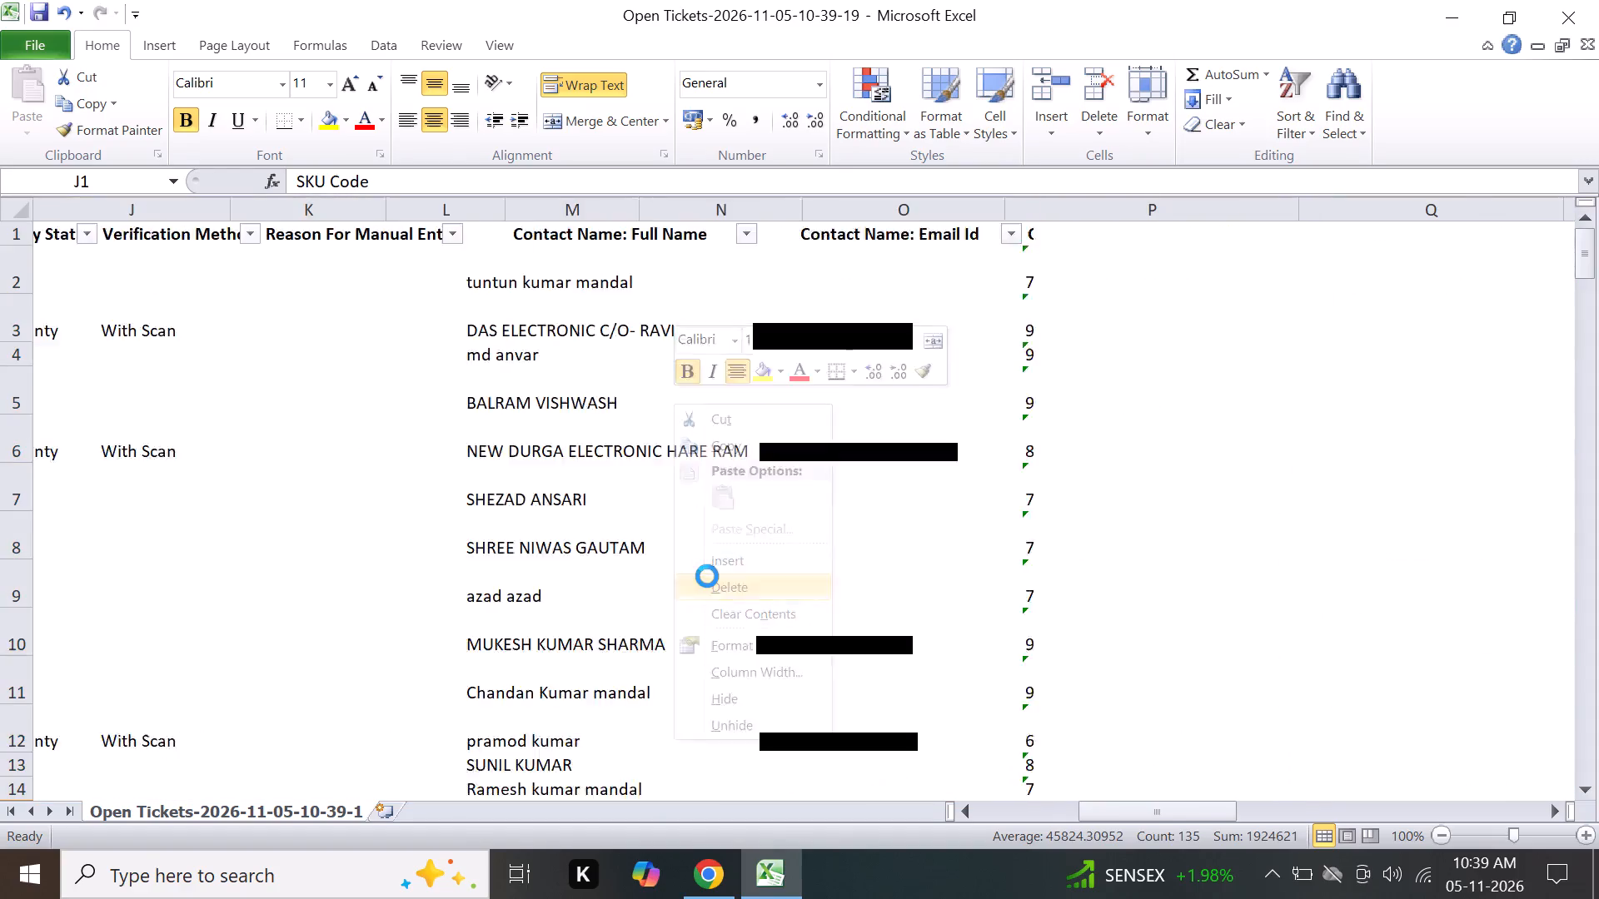
left_click(430, 218)
right_click(430, 216)
left_click_drag(523, 380, 526, 398)
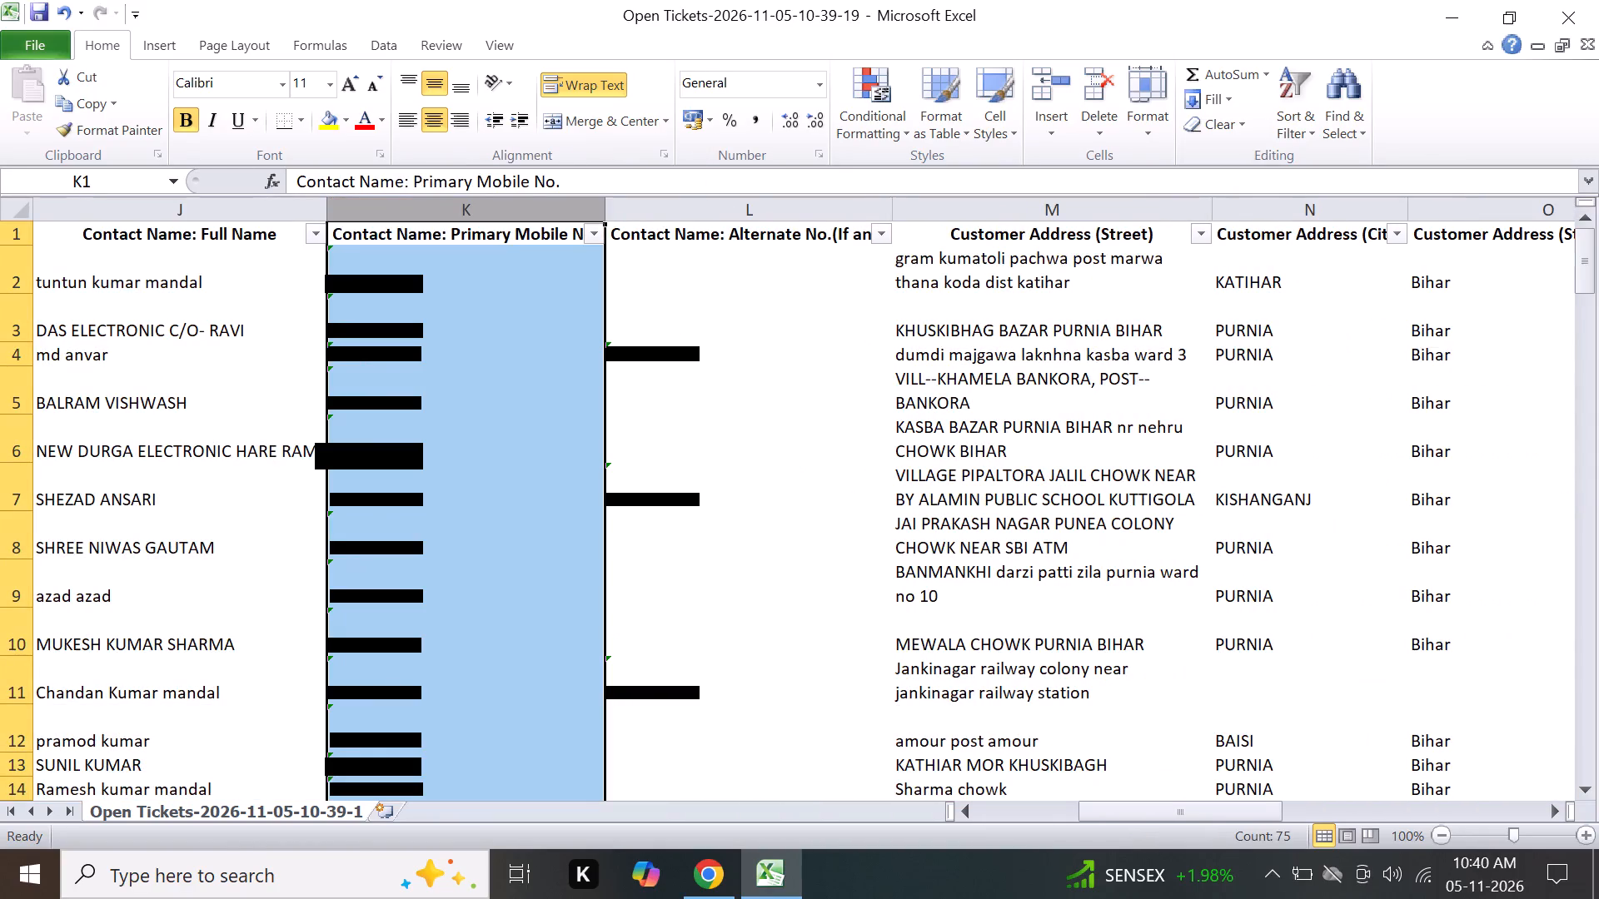
Narrow the contact's Primary Mobile No. column to about 15.55 and the Alternate No. column to about 19.45.
left_click_drag(608, 212, 478, 350)
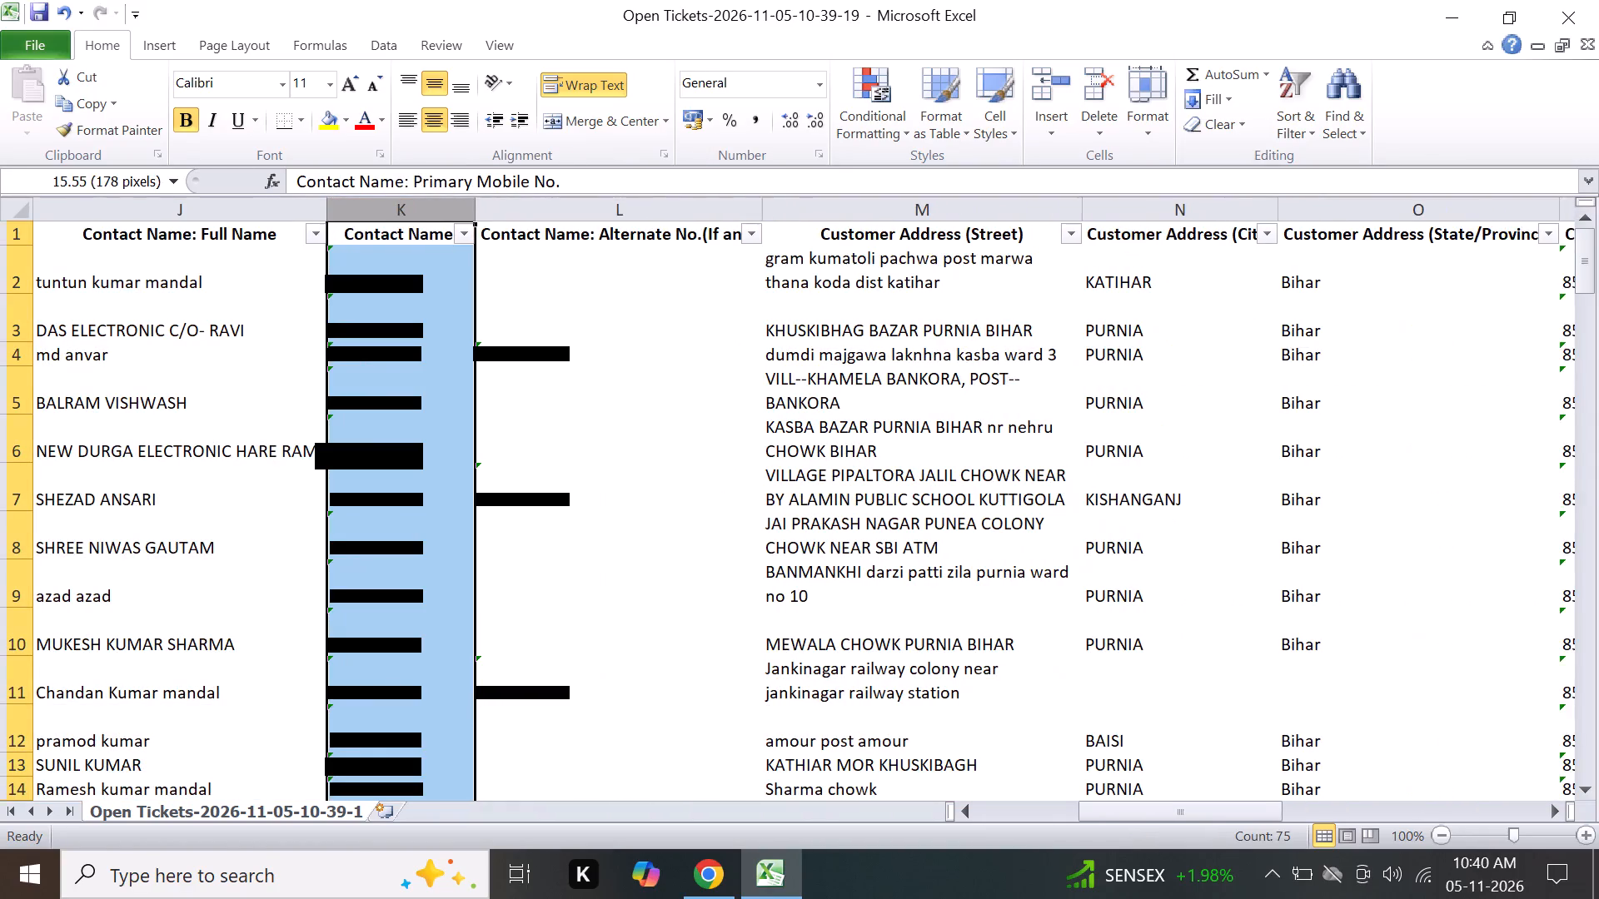
left_click_drag(767, 219, 664, 379)
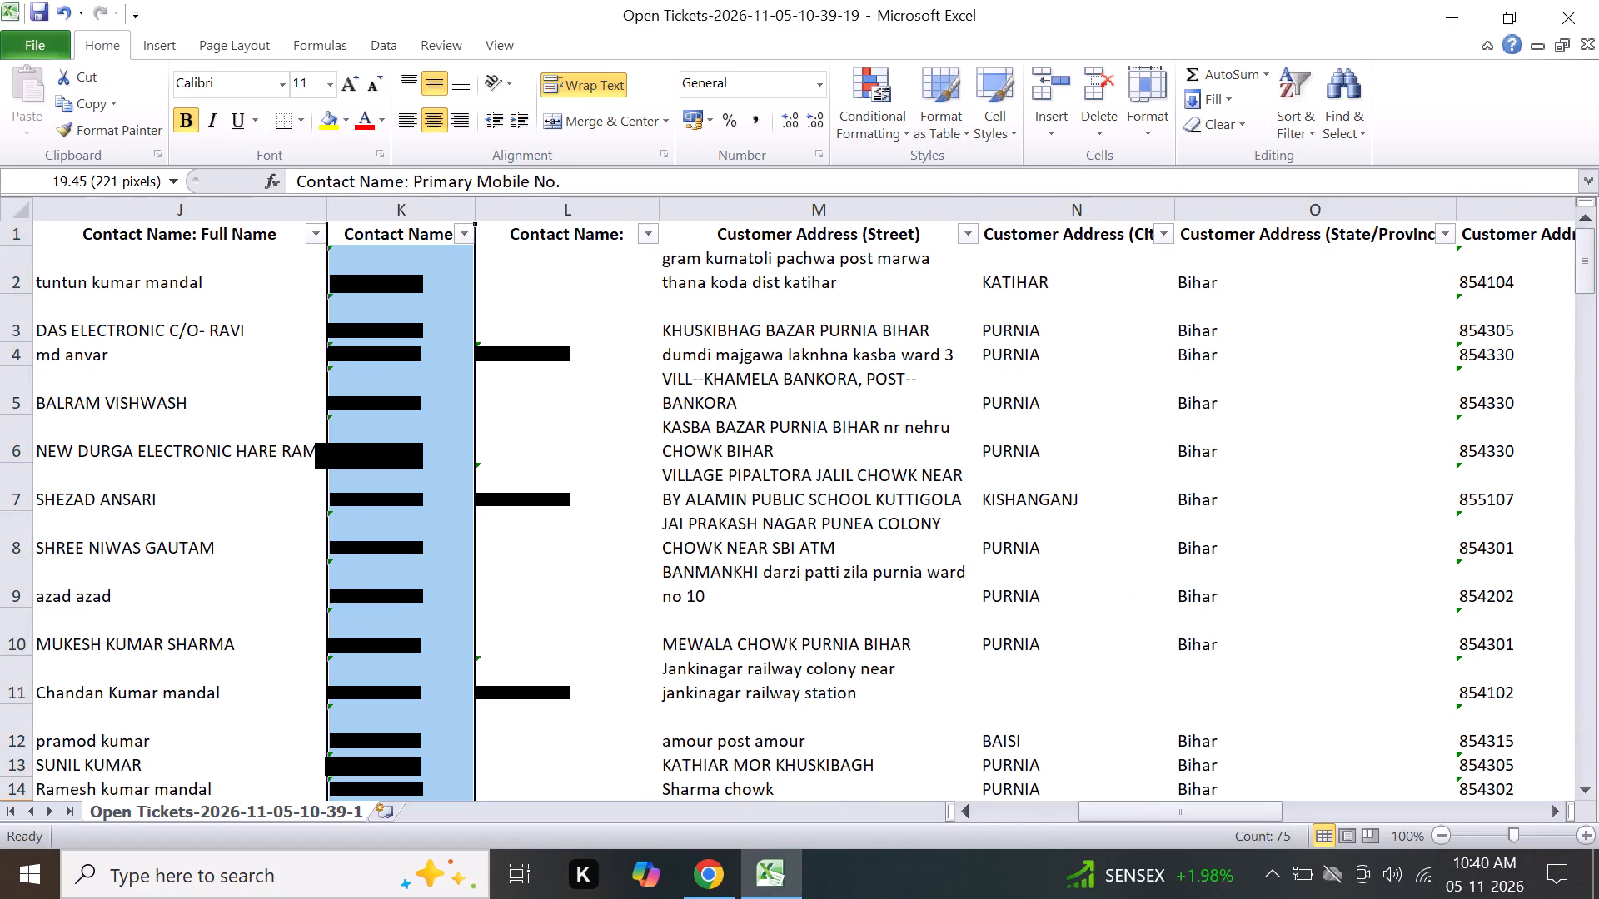
Delete the columns from Reminder Count through Replacement Reason.
left_click_drag(1229, 822, 1270, 818)
left_click_drag(1227, 808, 1266, 808)
left_click_drag(1187, 213, 1236, 226)
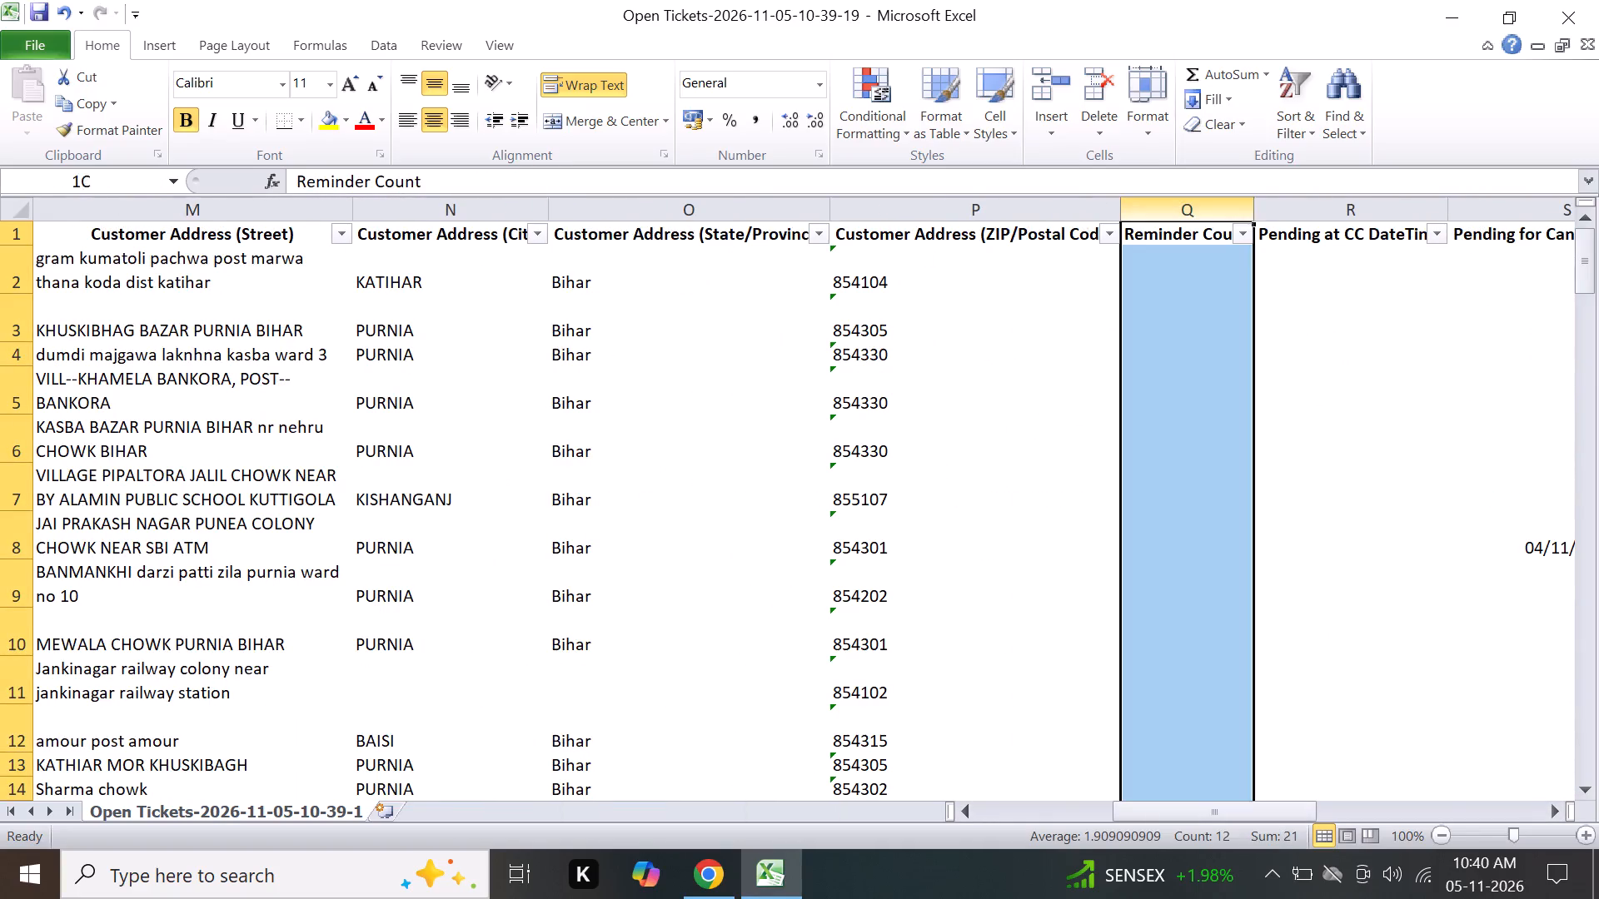
left_click_drag(1236, 226, 1482, 292)
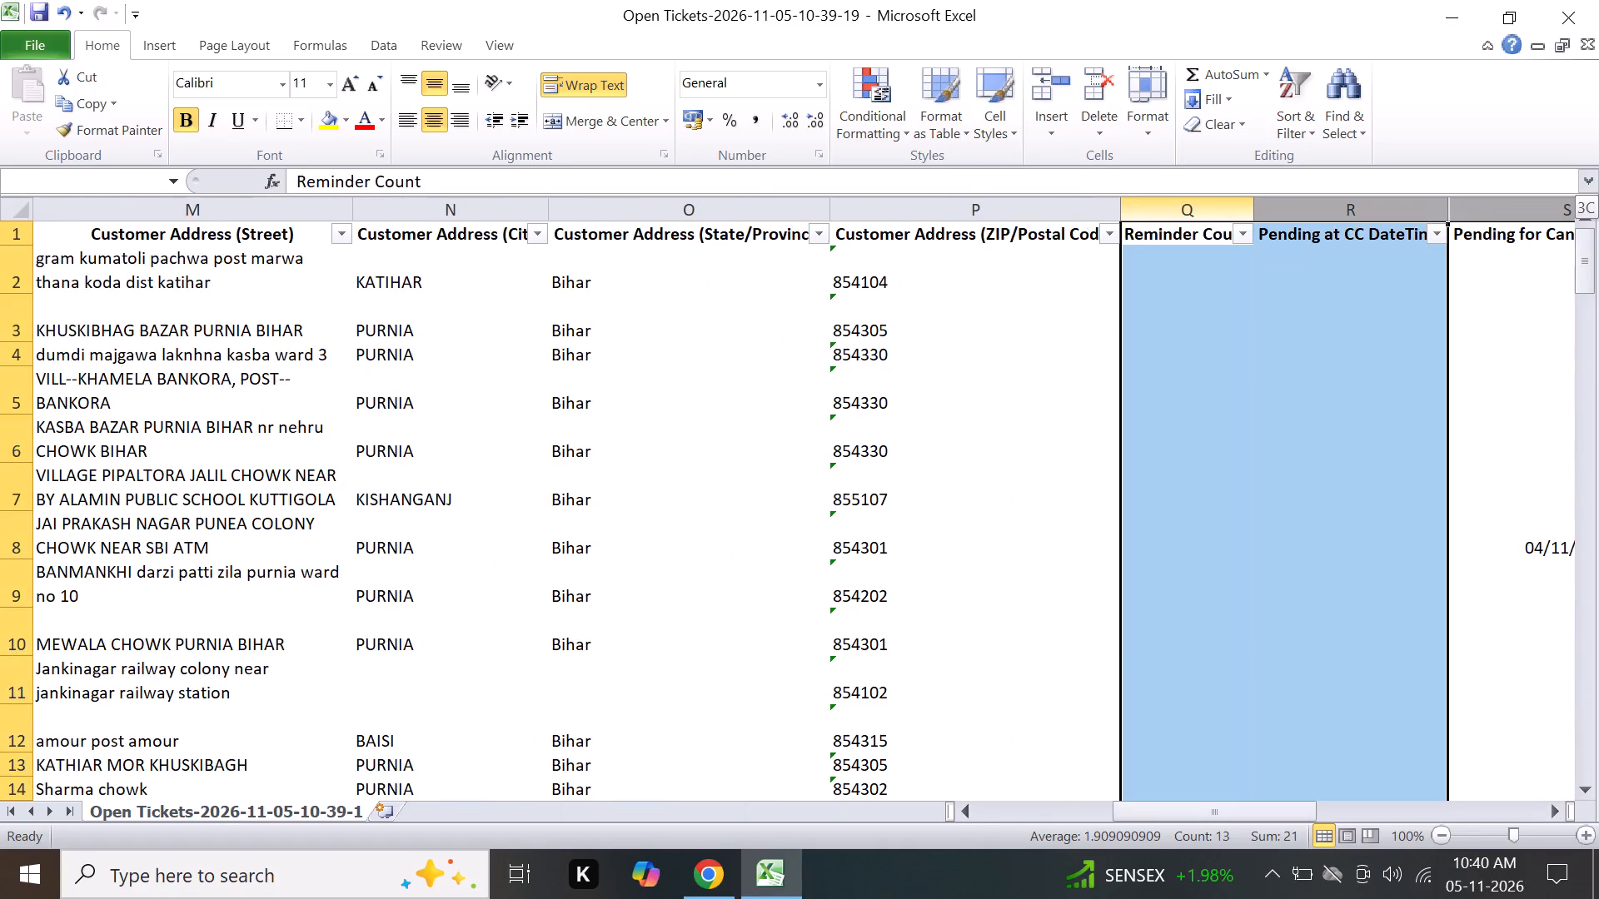
left_click_drag(1482, 292, 1429, 344)
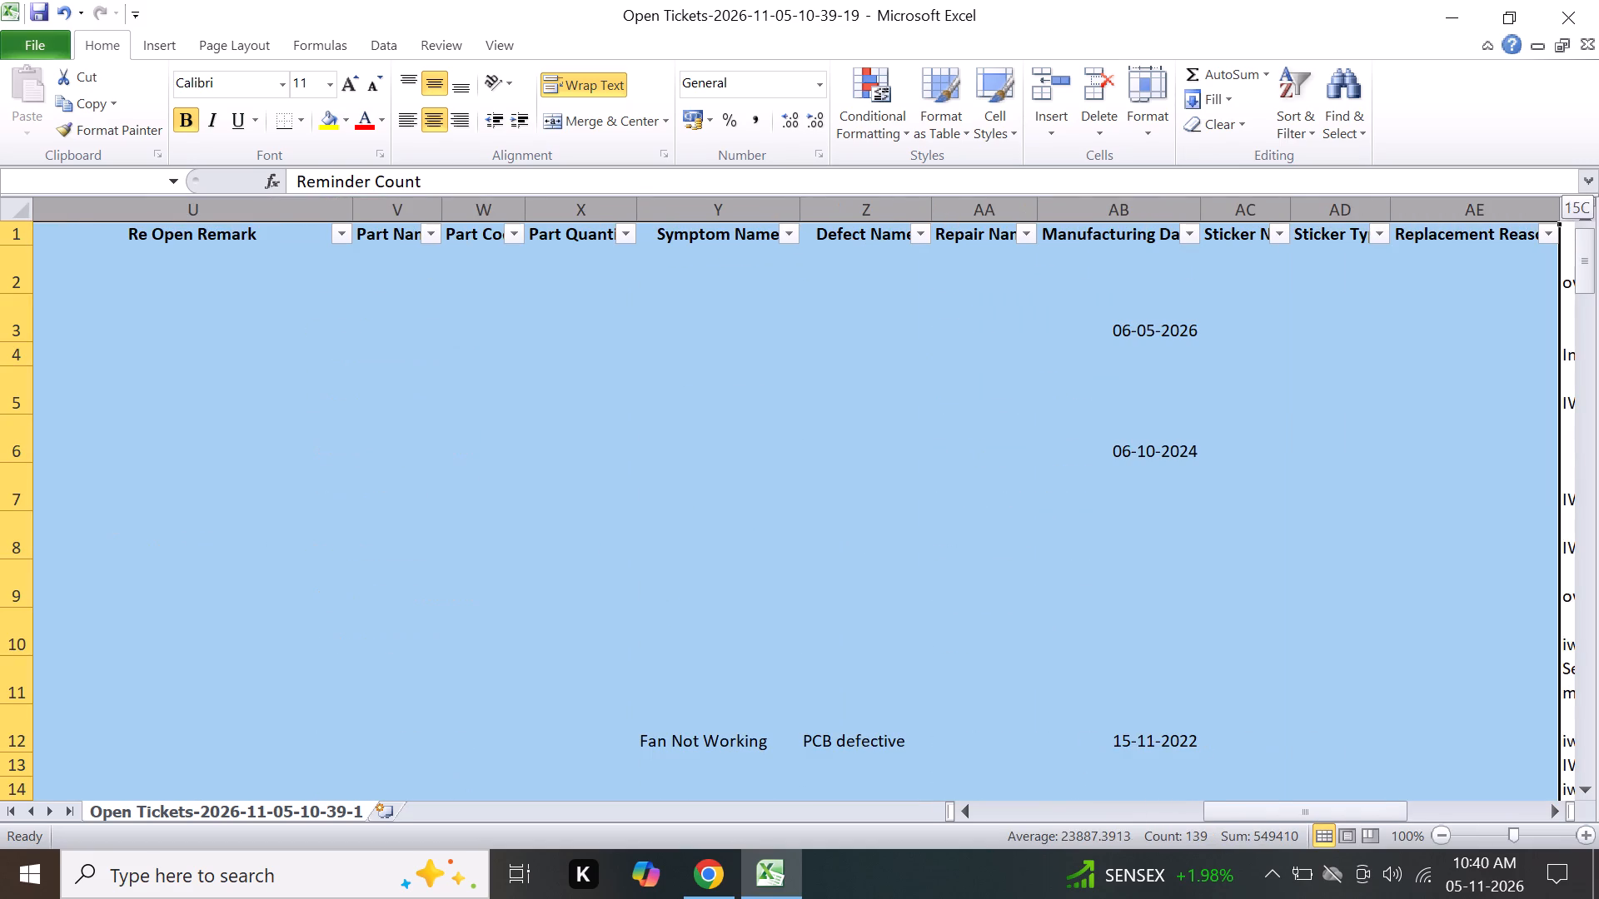
left_click_drag(1429, 344, 1431, 345)
right_click(1218, 355)
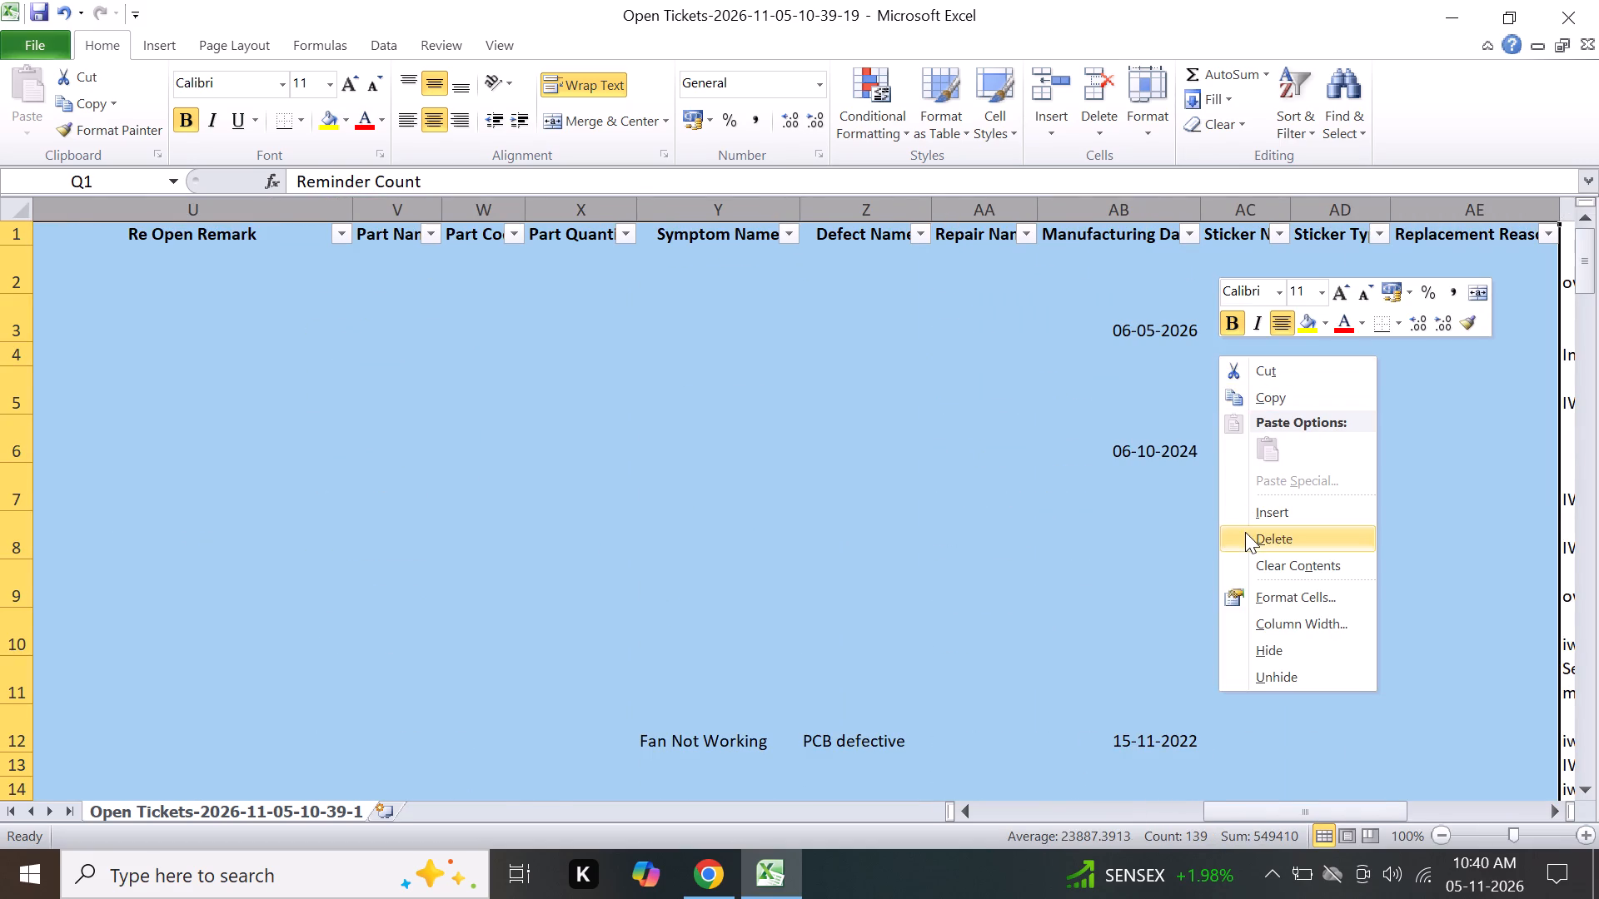
left_click(1245, 532)
Narrow the Service Center: Account Name column at the start of the sheet.
left_click_drag(1212, 809, 722, 713)
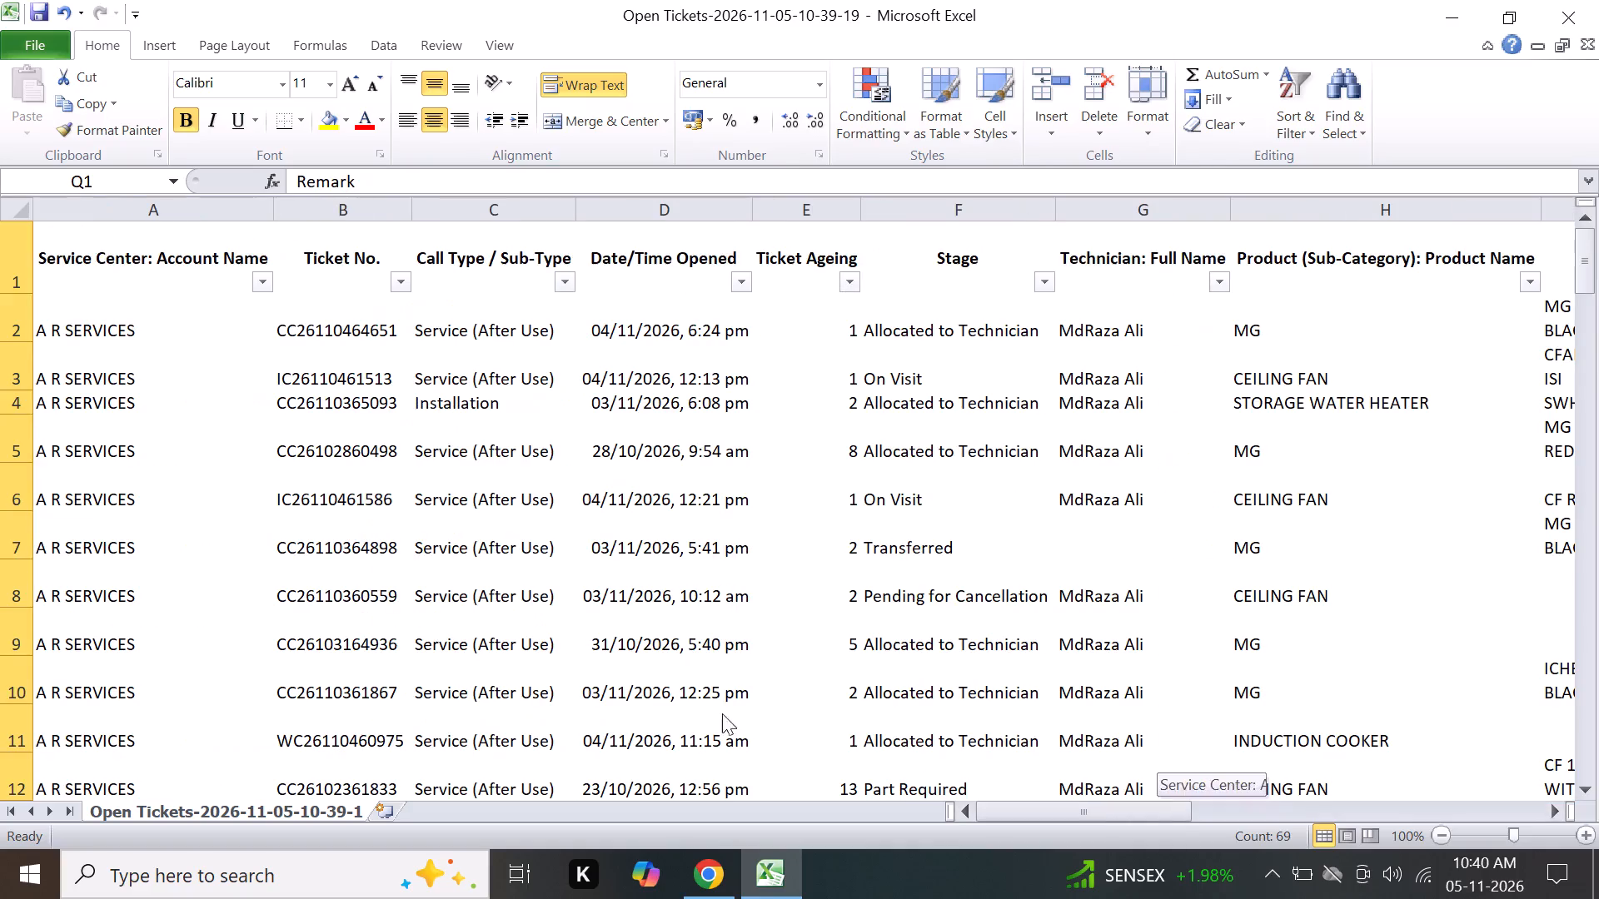
left_click_drag(722, 713, 698, 704)
left_click(570, 628)
left_click_drag(285, 214, 185, 299)
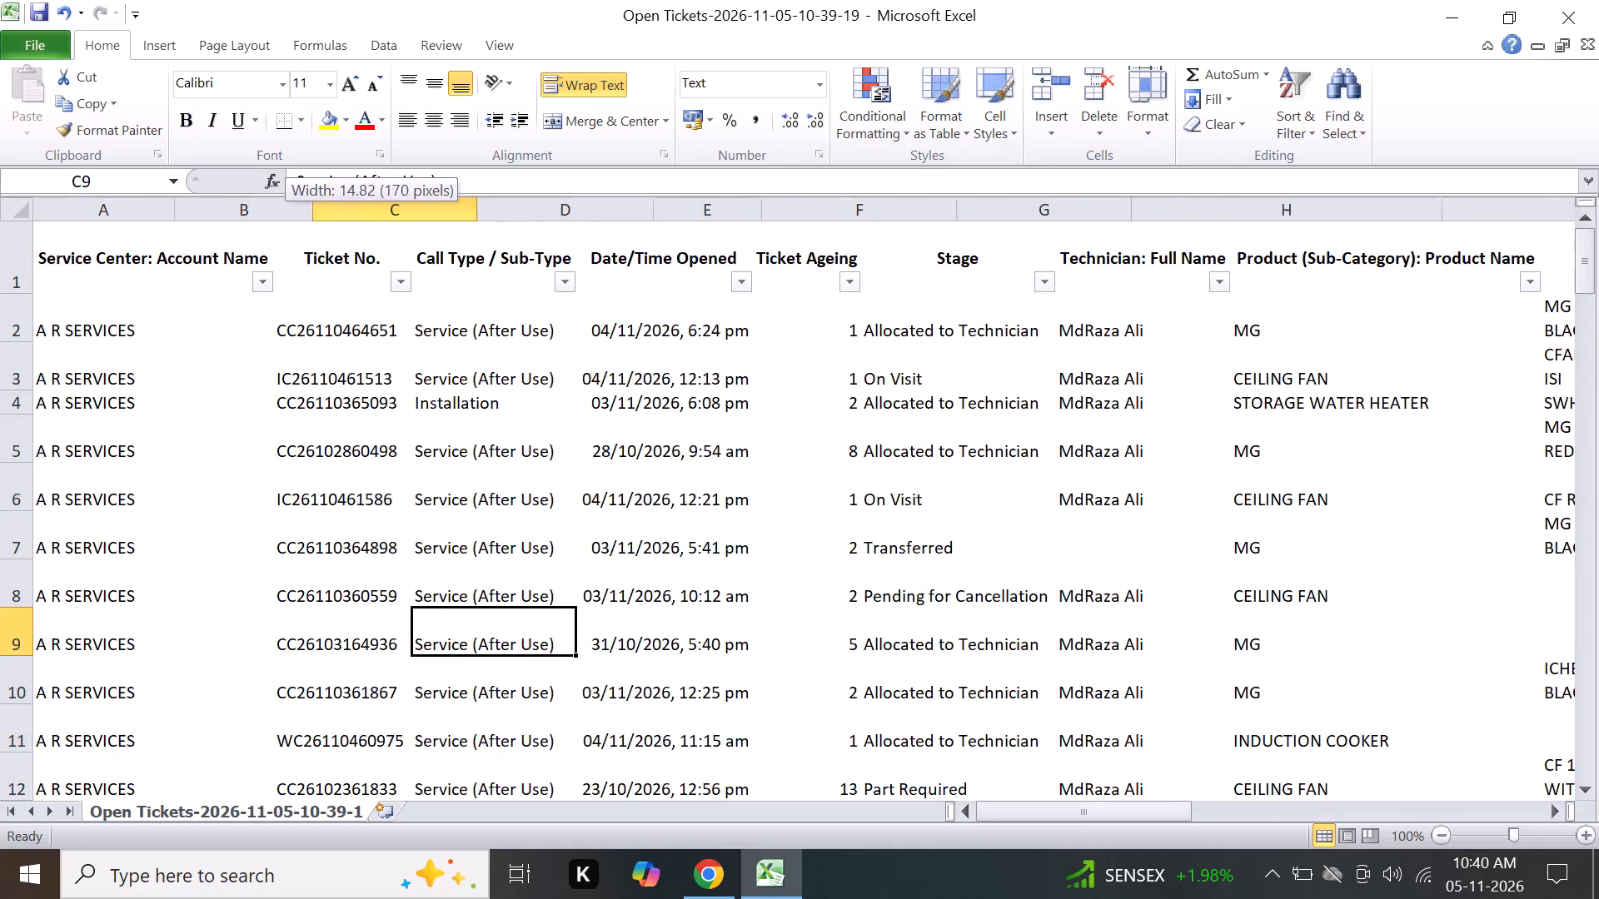
left_click_drag(185, 299, 176, 320)
left_click(453, 348)
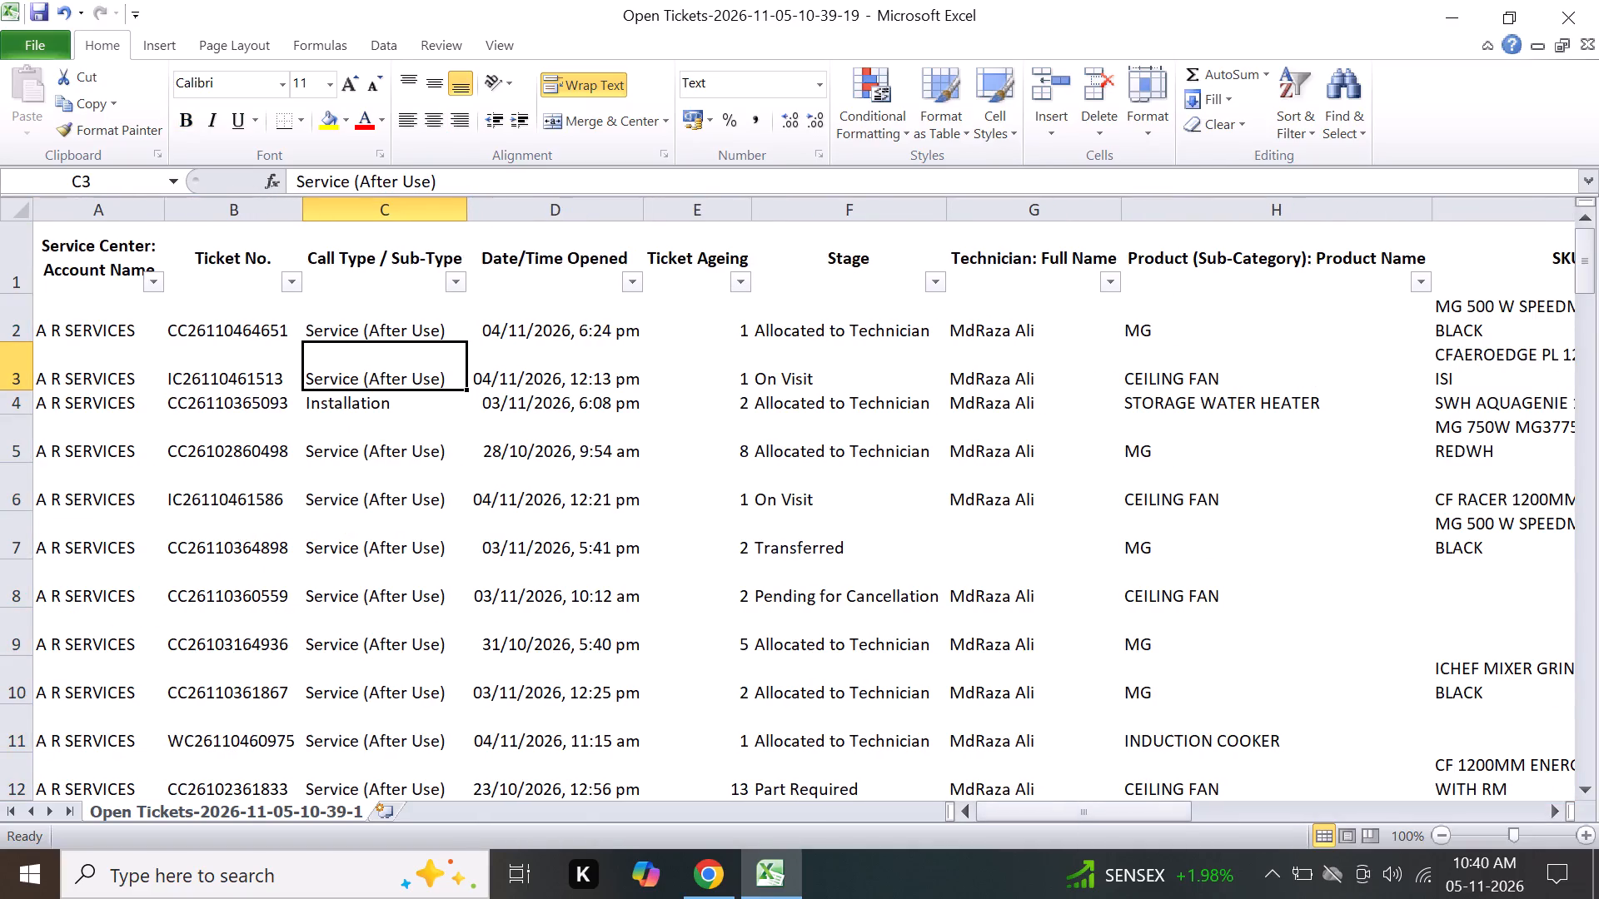
Sort the tickets by Date/Time Opened from Z to A.
left_click(627, 280)
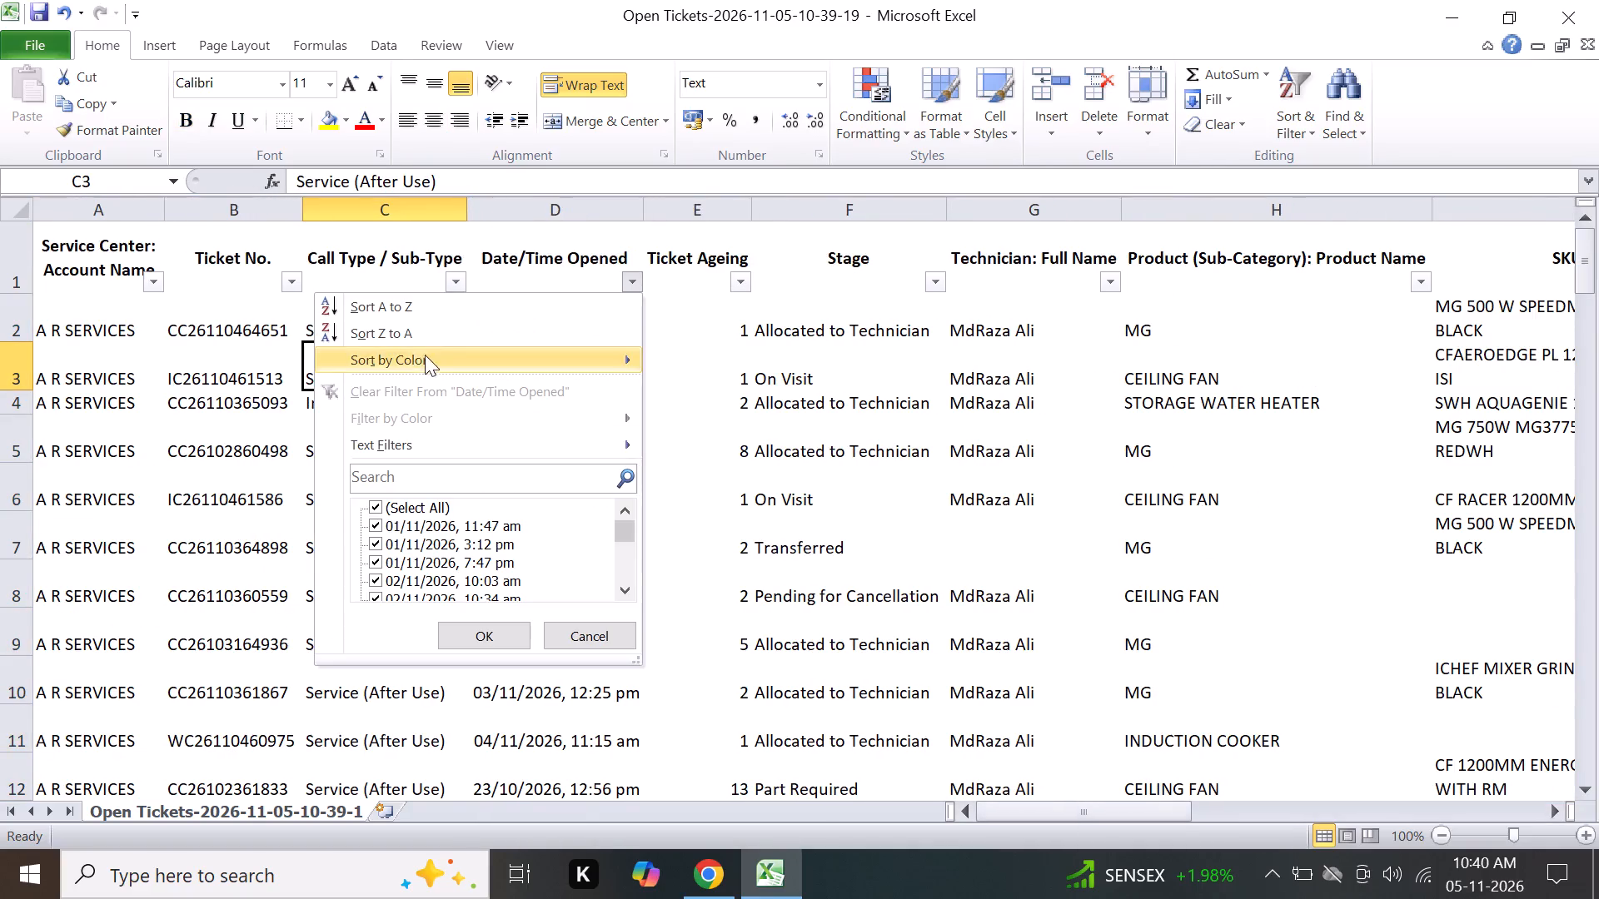
left_click(423, 345)
left_click(873, 418)
Filter the Stage column to show only ReOpen tickets.
left_click(938, 281)
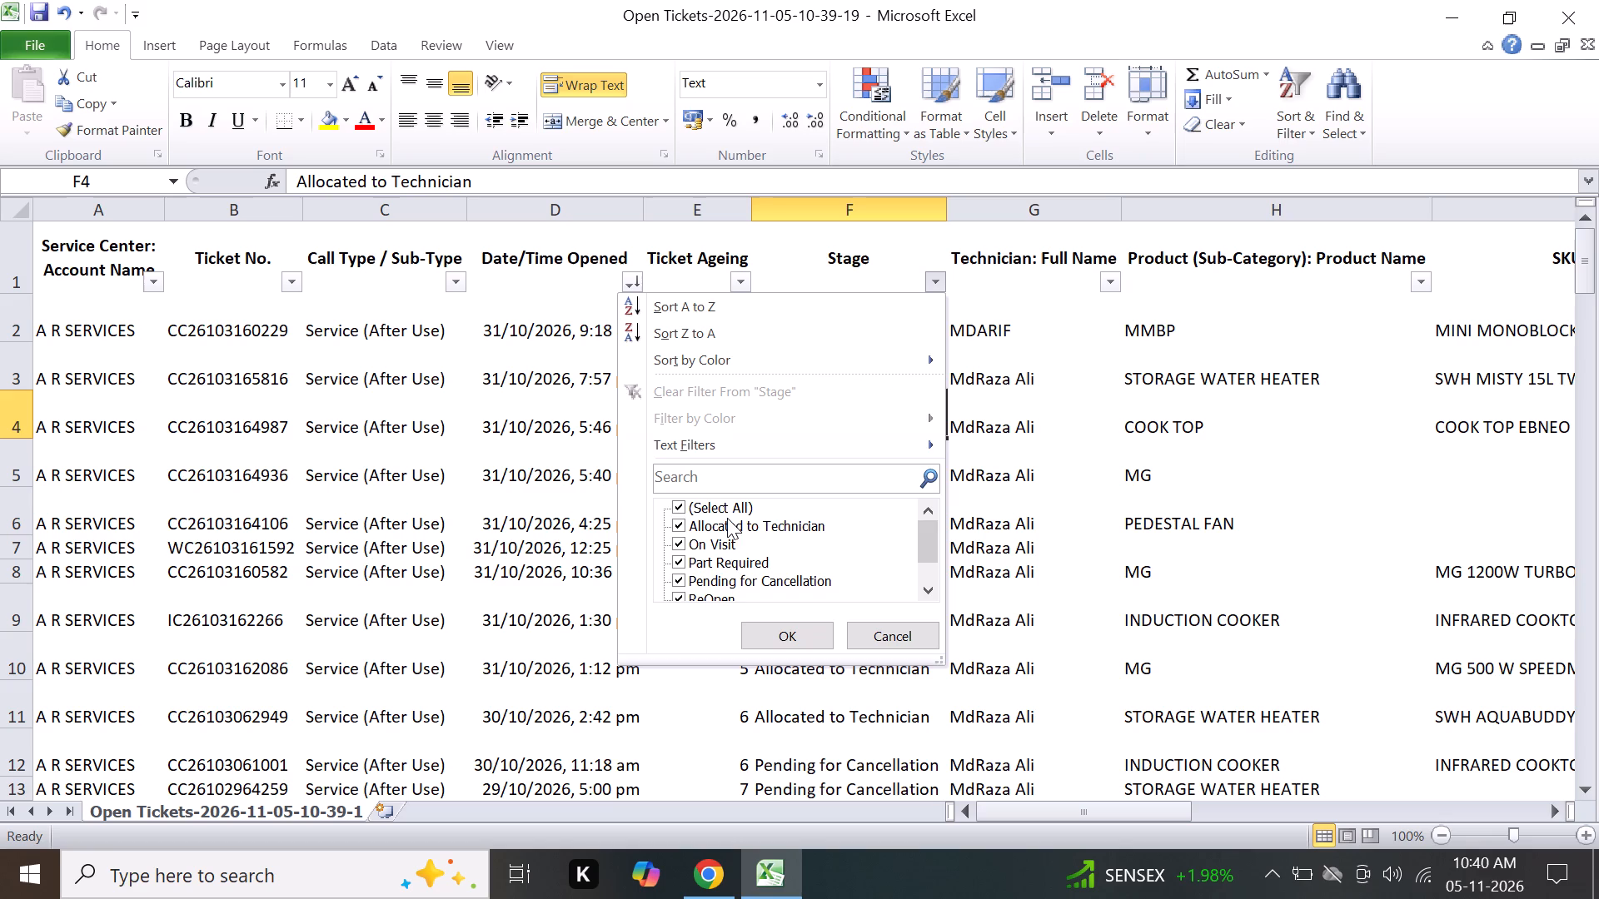
left_click(715, 506)
left_click(705, 595)
left_click(774, 631)
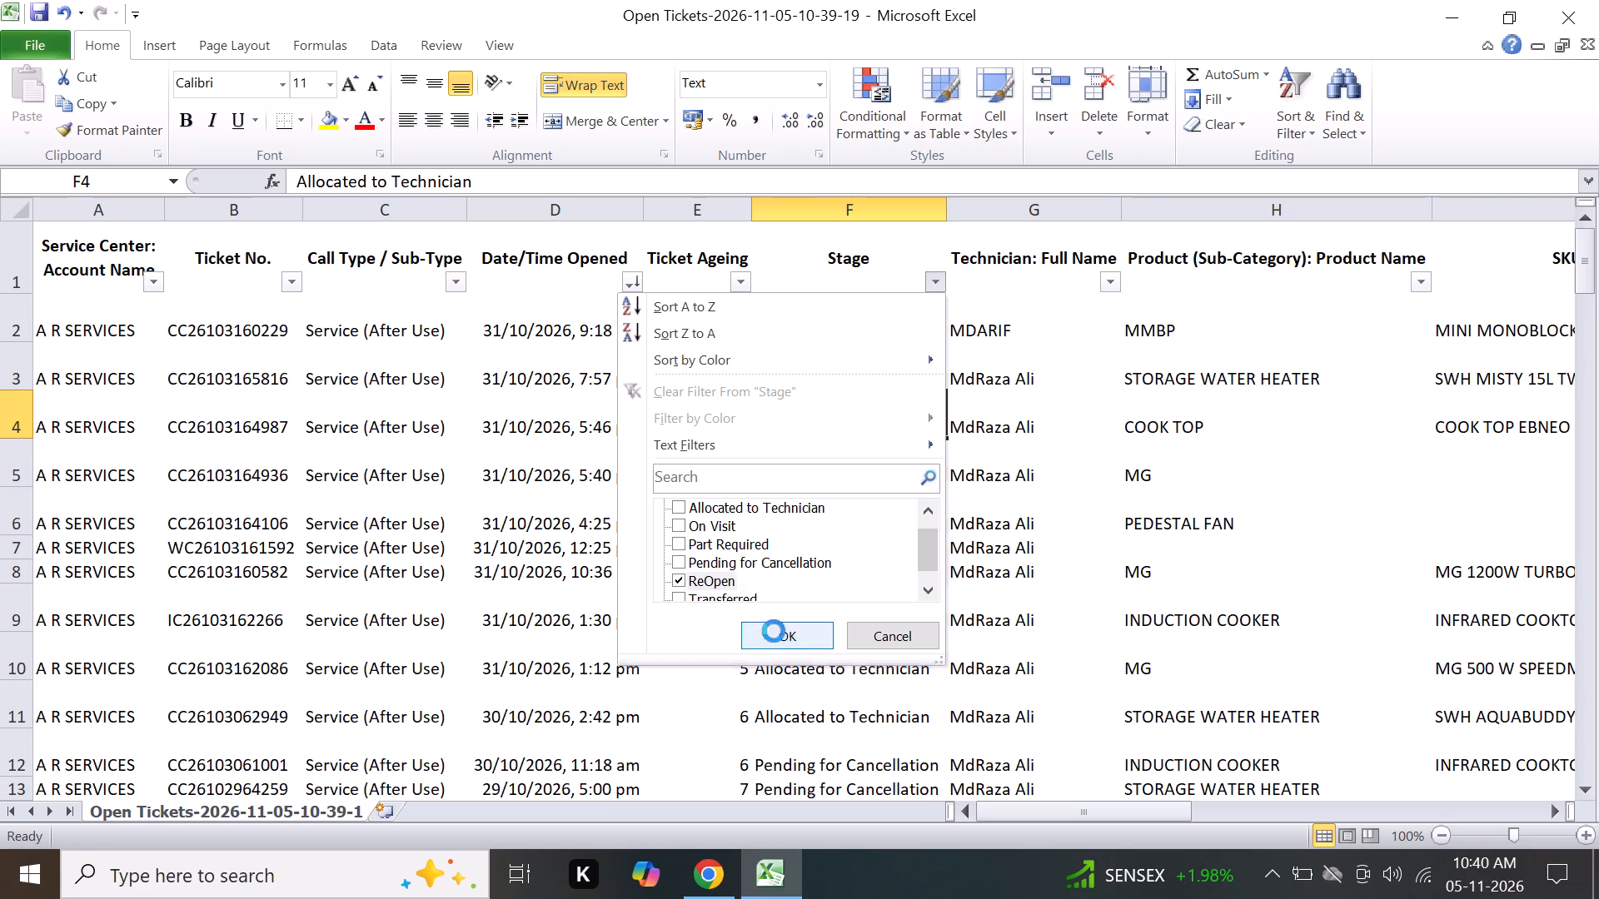
left_click(888, 494)
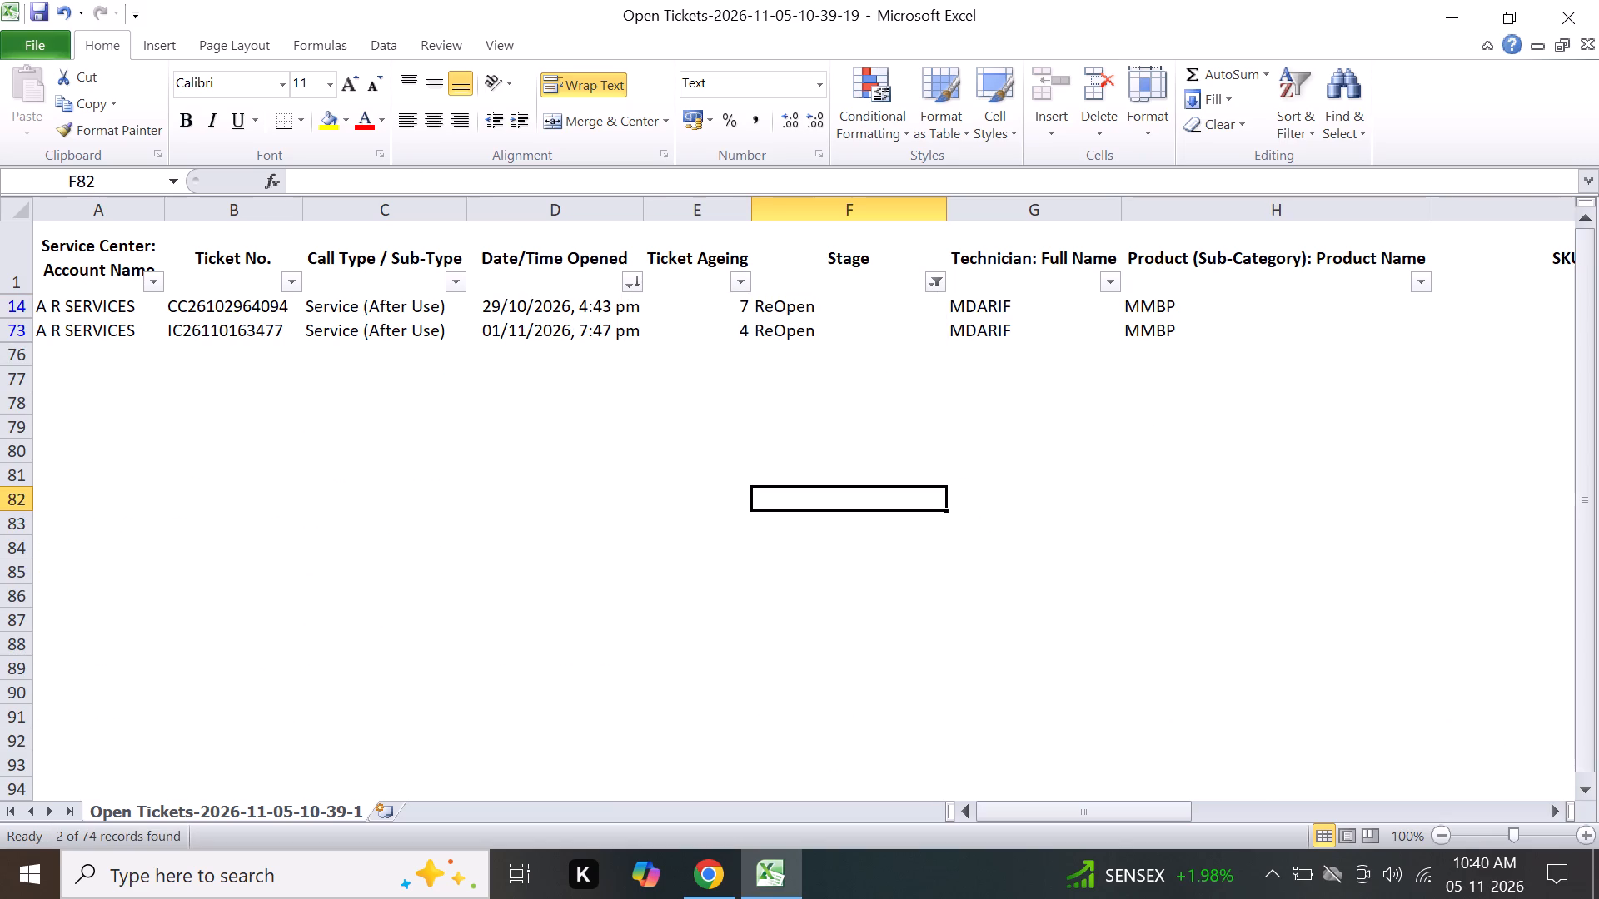
Switch the Stage filter to show only Transferred tickets.
left_click(943, 284)
left_click(708, 600)
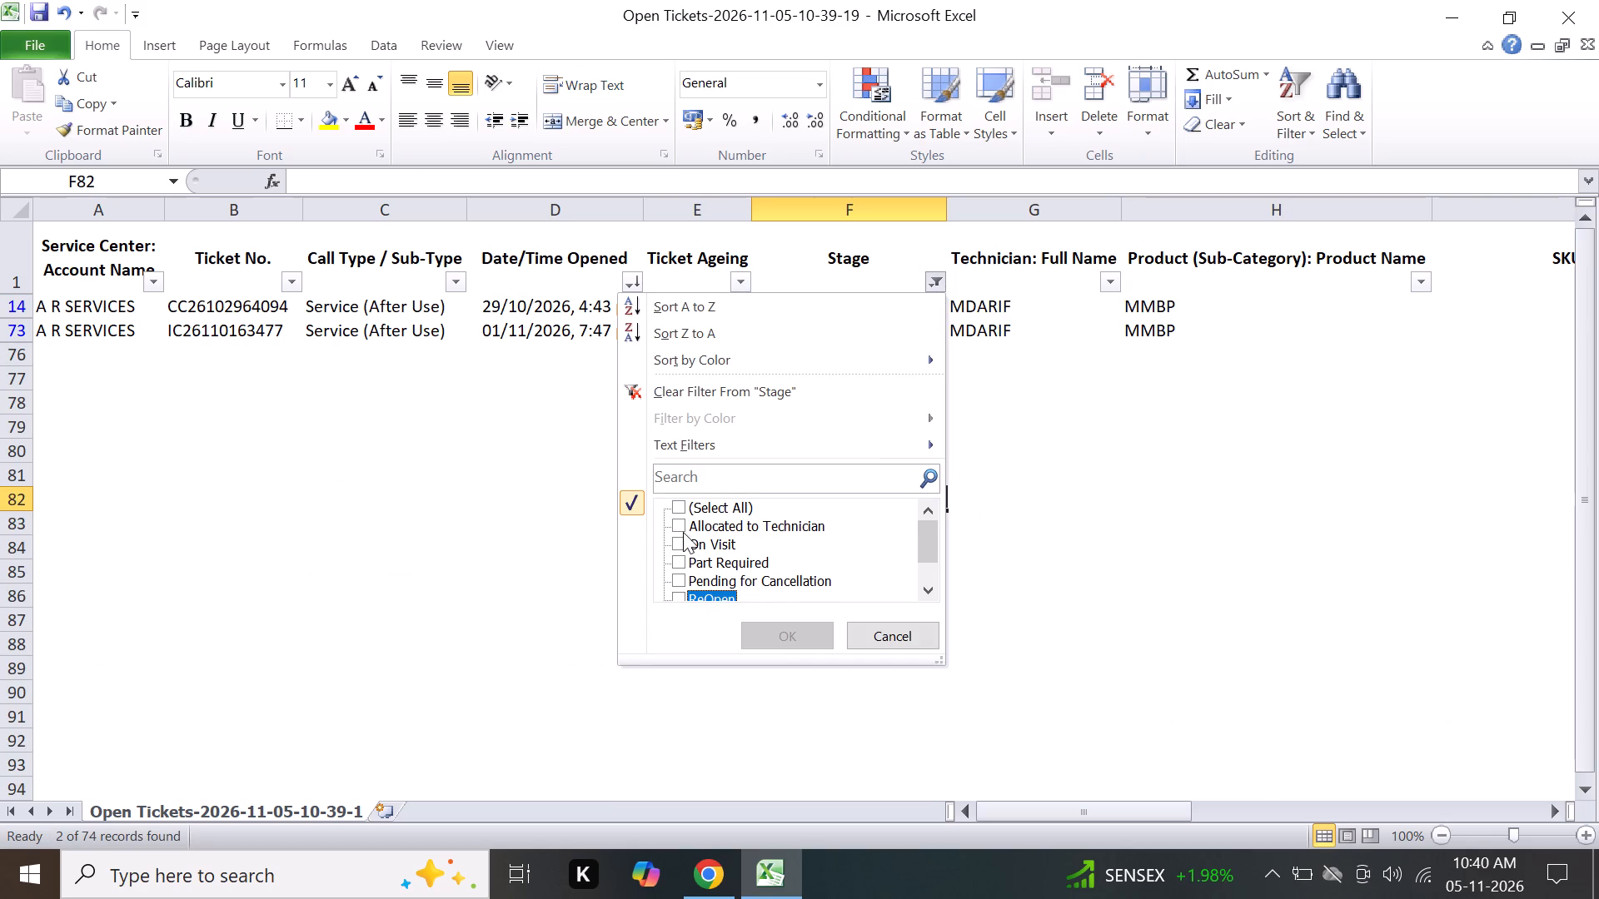
left_click(680, 514)
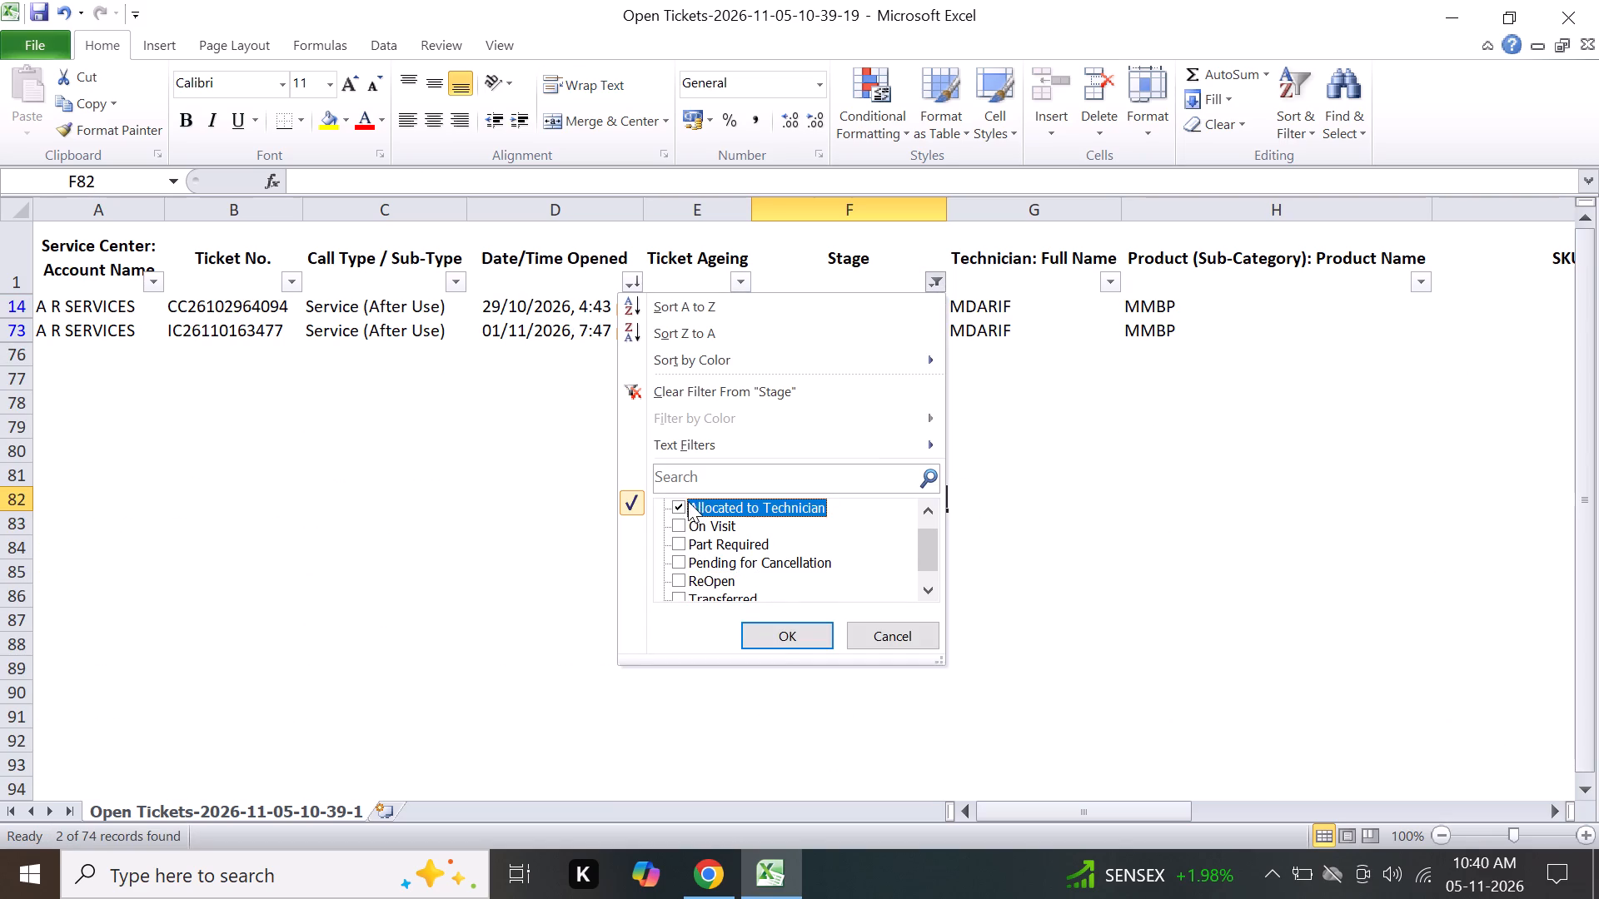
left_click(686, 501)
left_click(685, 595)
left_click(763, 626)
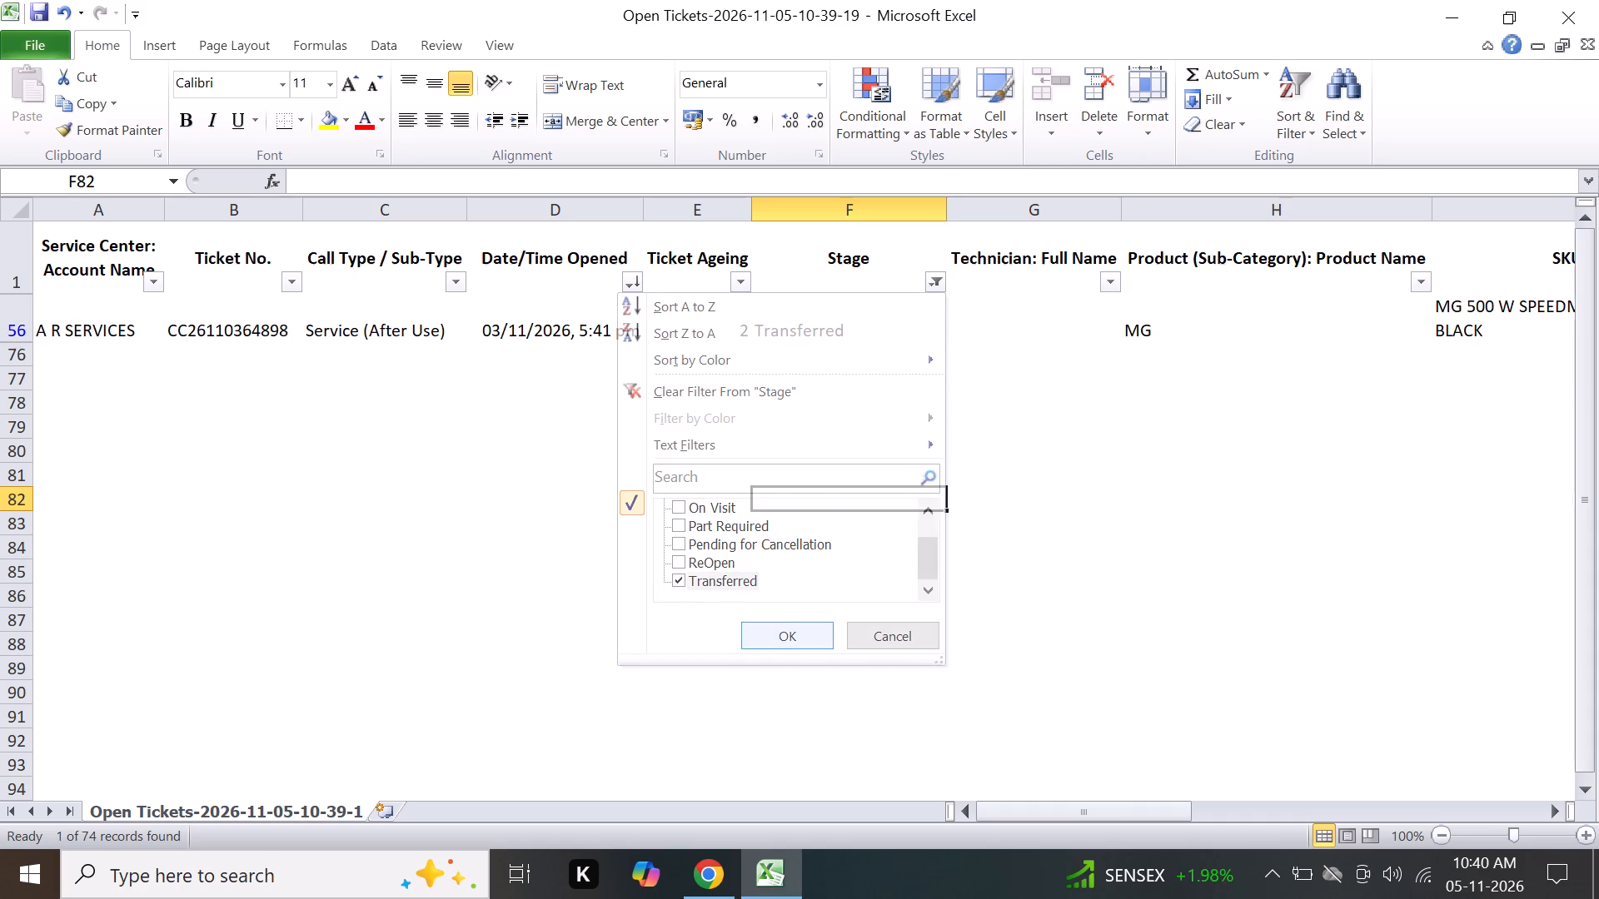
left_click(803, 457)
Switch the Stage filter from Transferred to show only Allocated to Technician tickets, and select the Stage column.
left_click(929, 281)
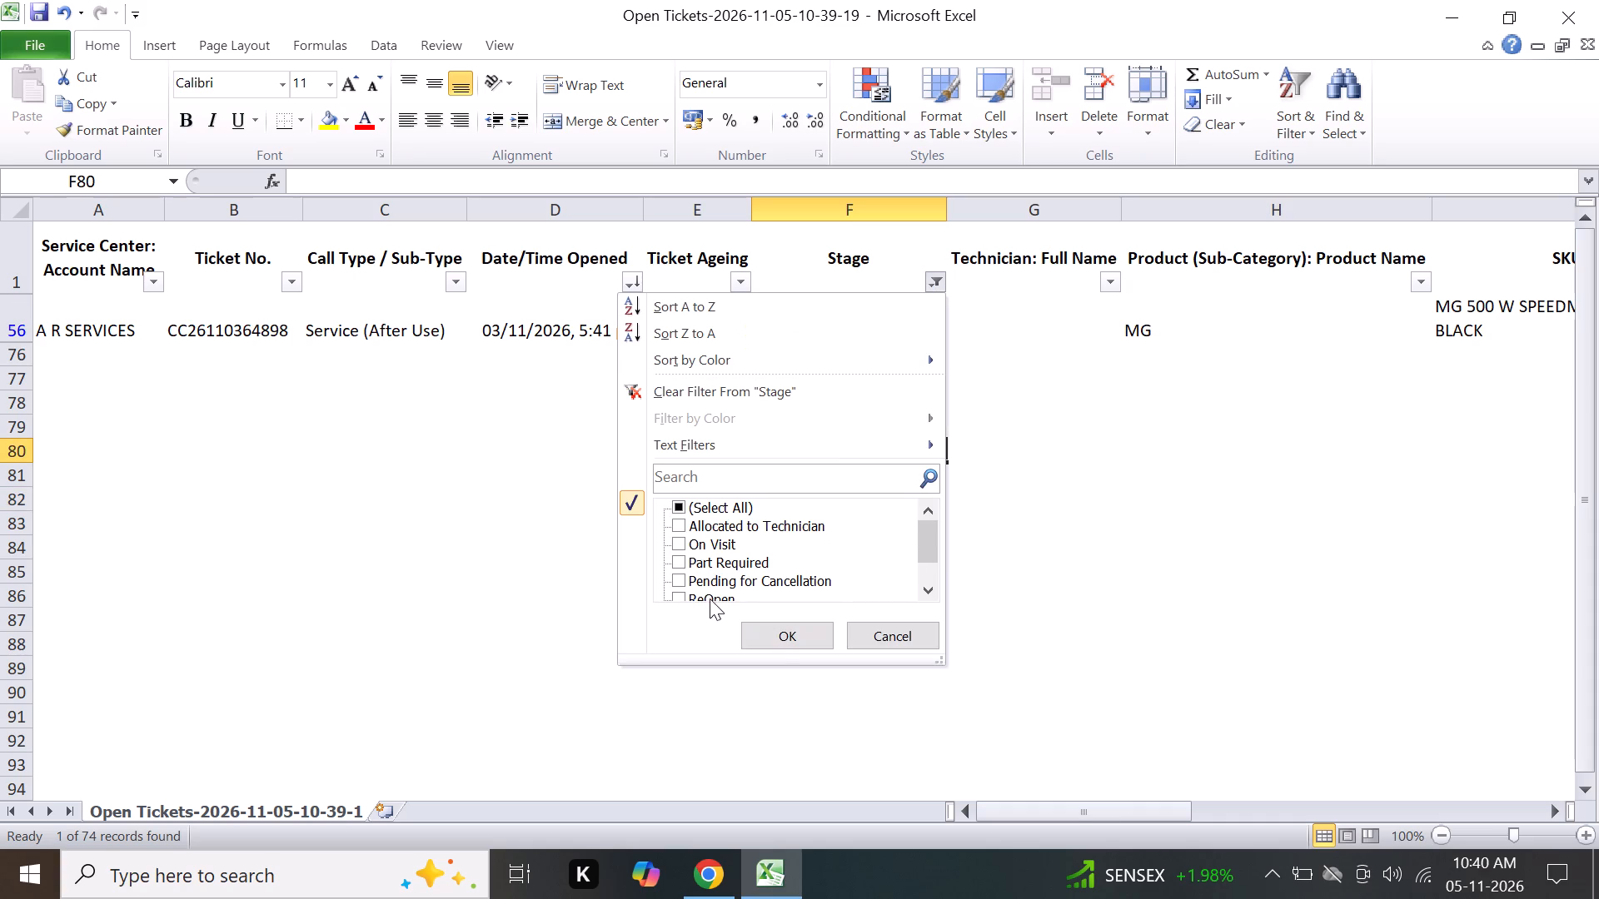
scroll(728, 566, "down", 3)
left_click_drag(914, 532, 922, 564)
left_click_drag(928, 541, 928, 550)
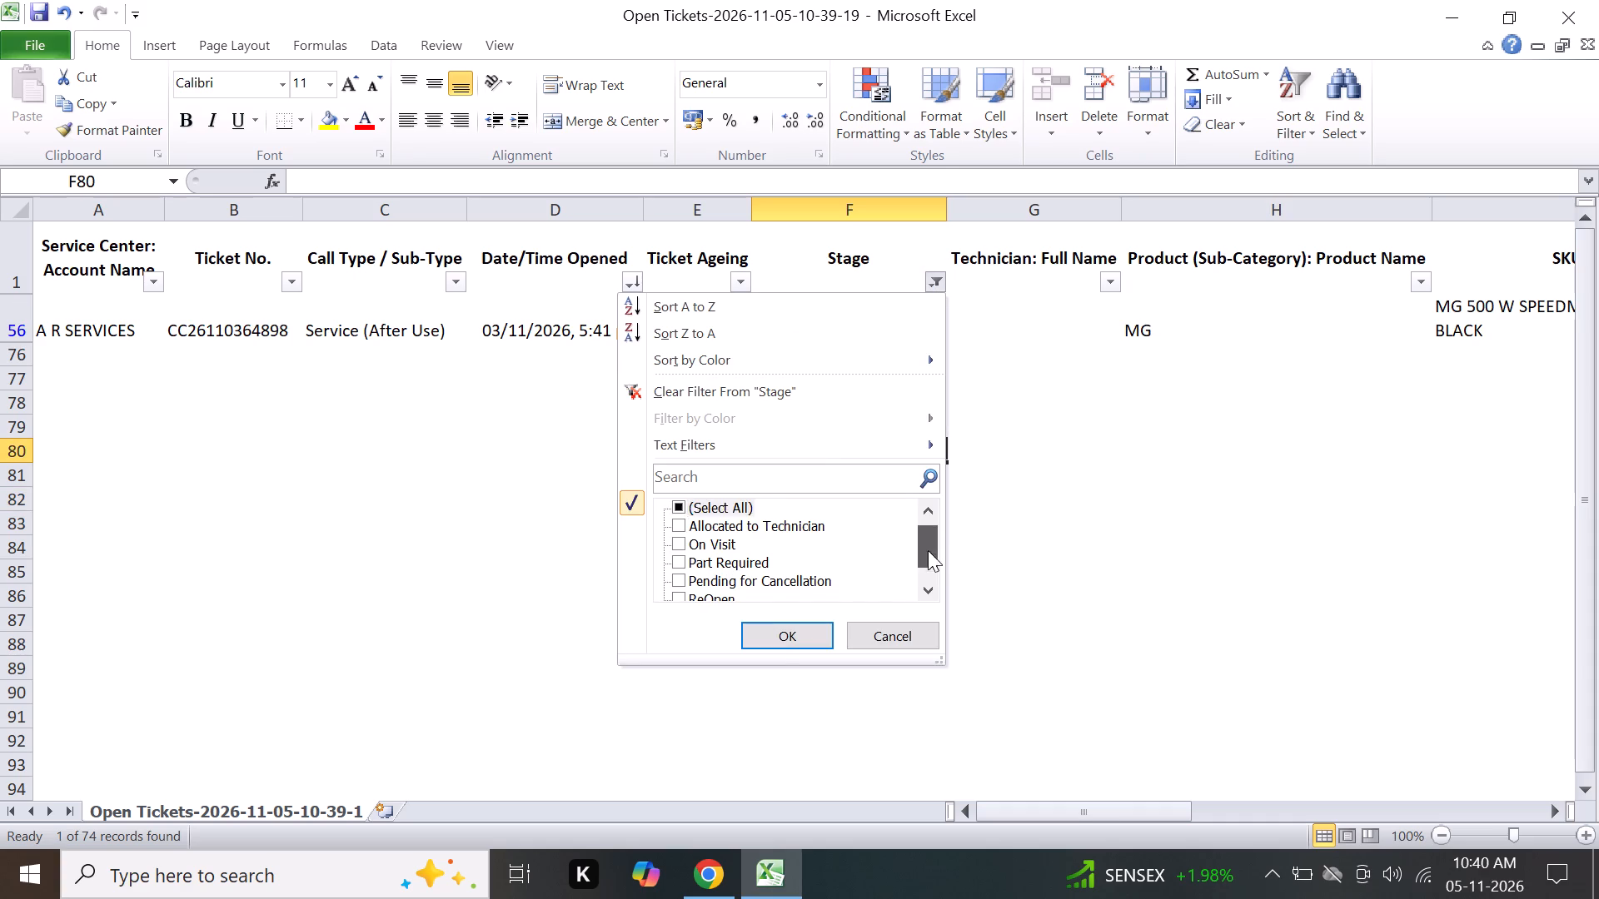
left_click_drag(928, 550, 925, 576)
left_click(715, 585)
scroll(712, 582, "up", 4)
left_click(682, 526)
left_click(781, 631)
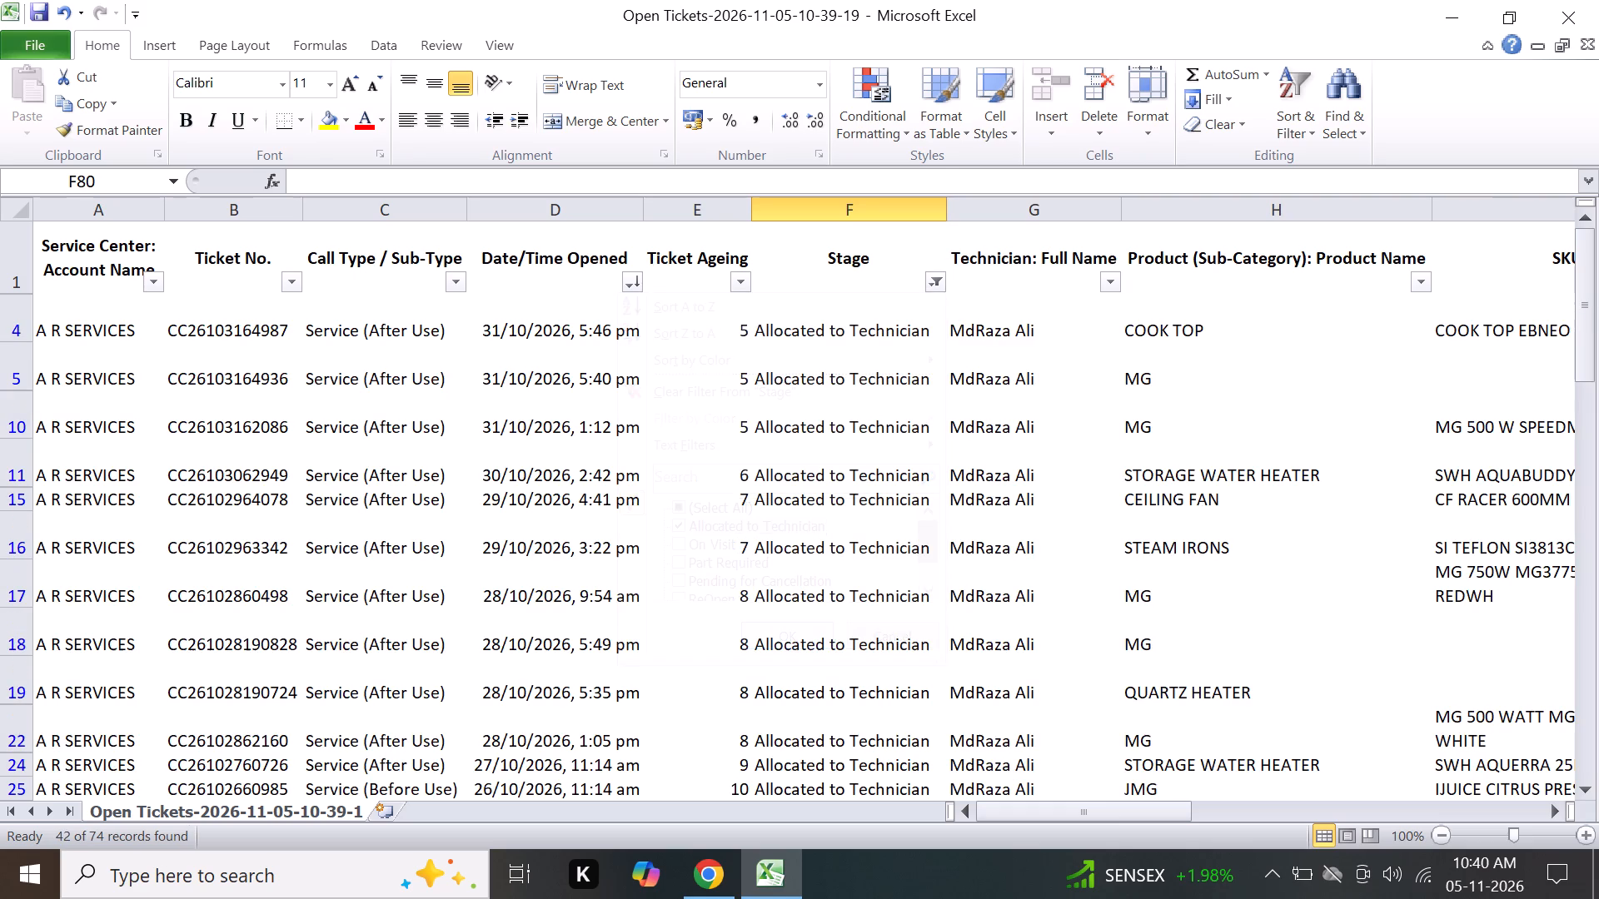
left_click(840, 216)
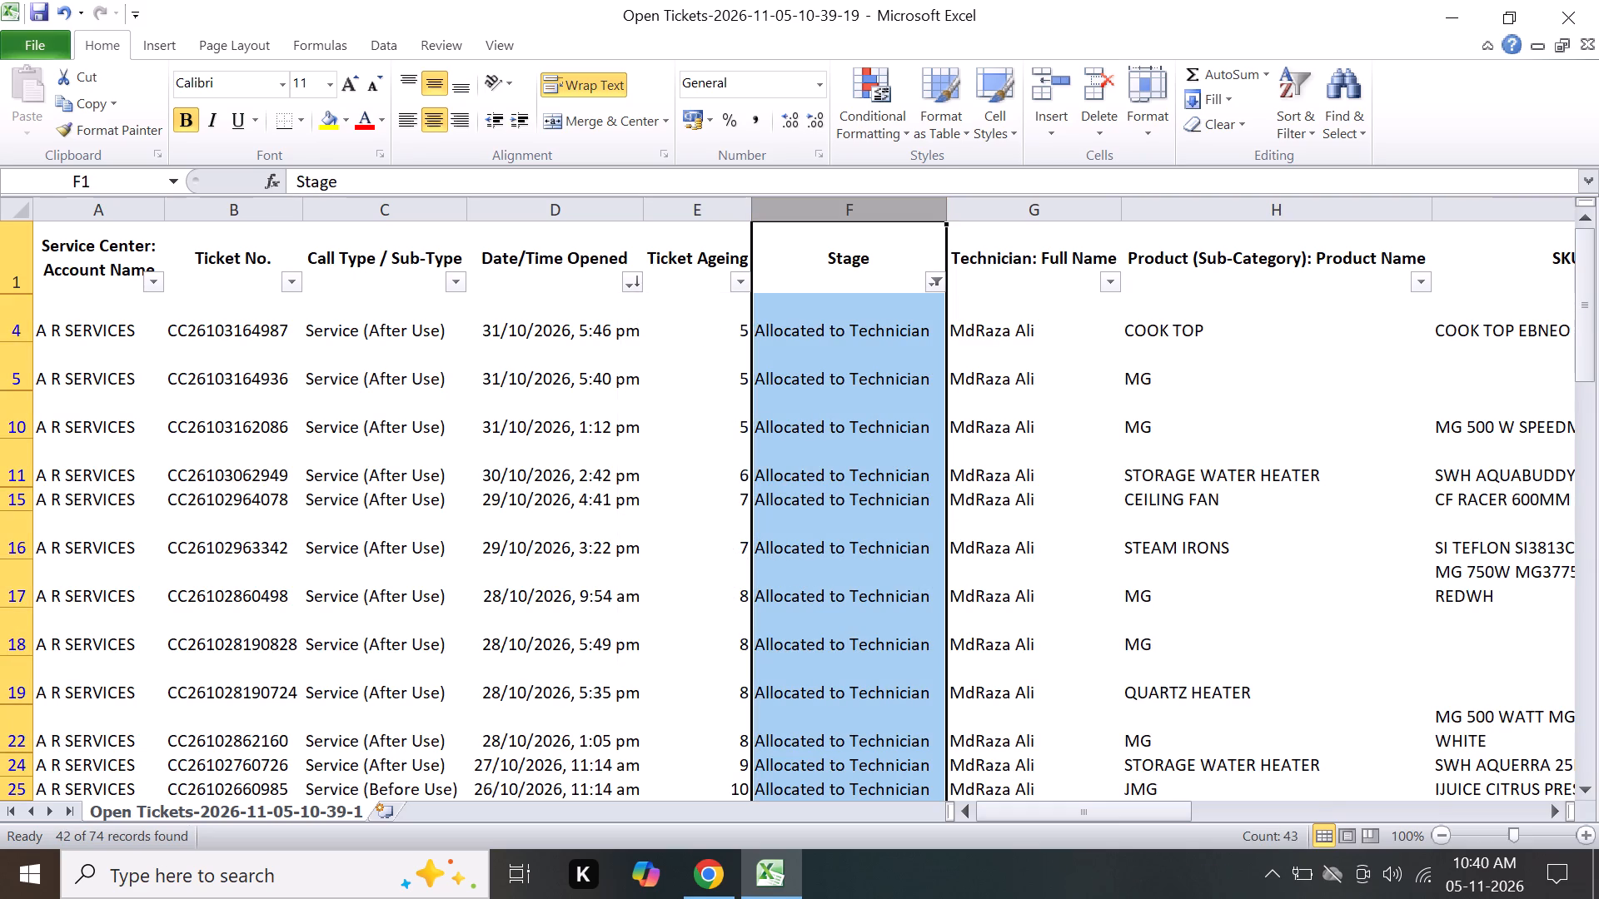
Sort the filtered tickets by Date/Time Opened from A to Z.
left_click(630, 276)
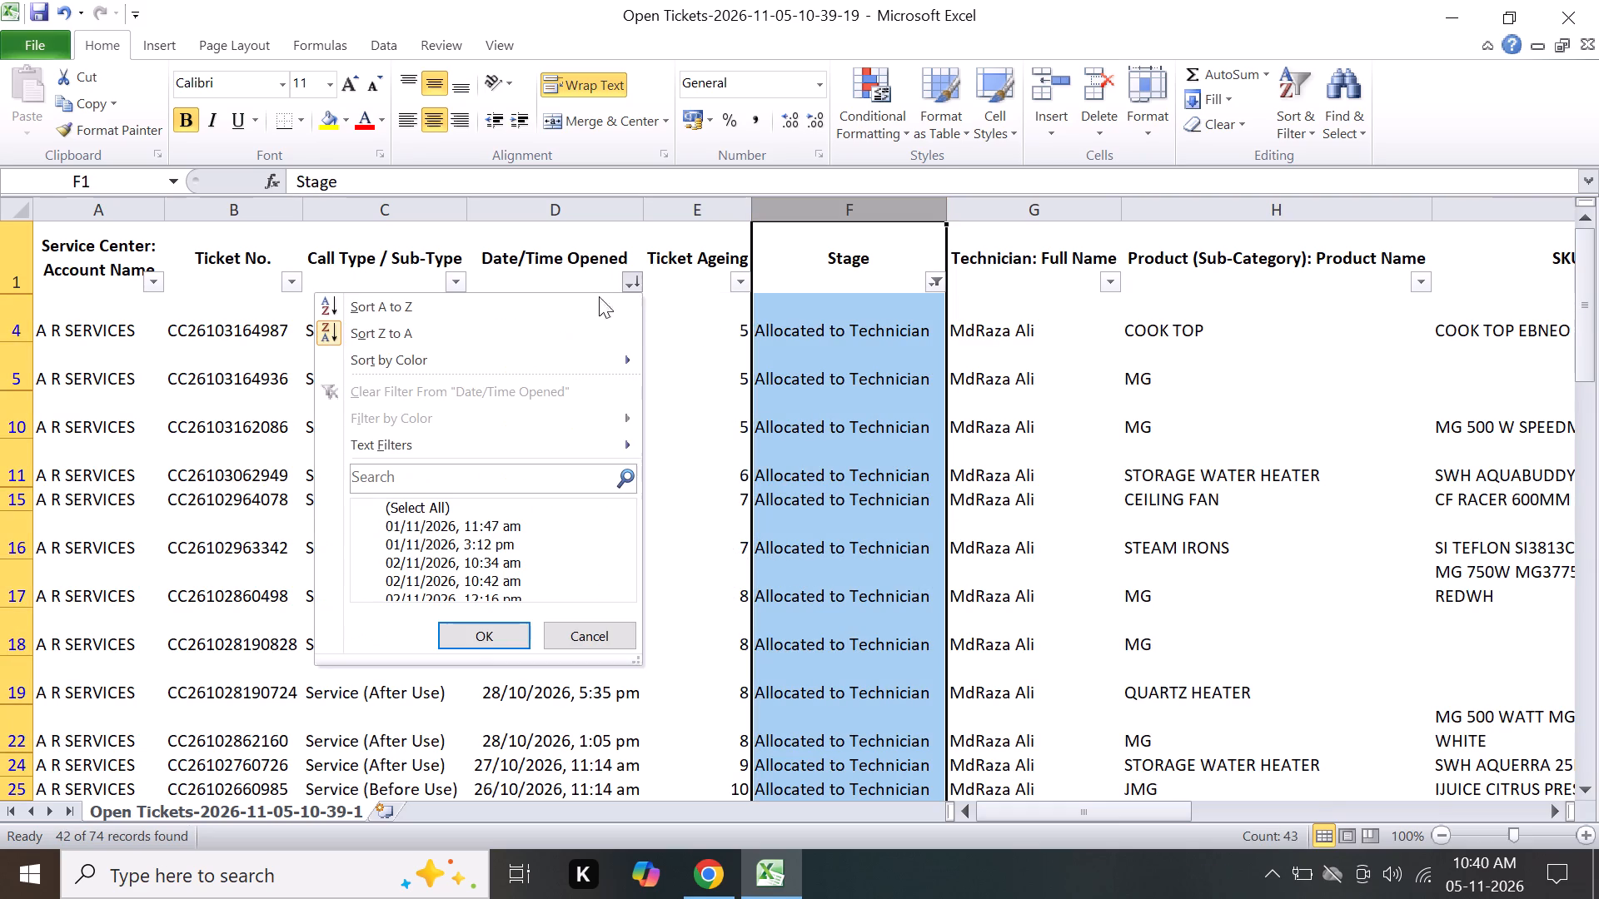
left_click(538, 310)
left_click(760, 313)
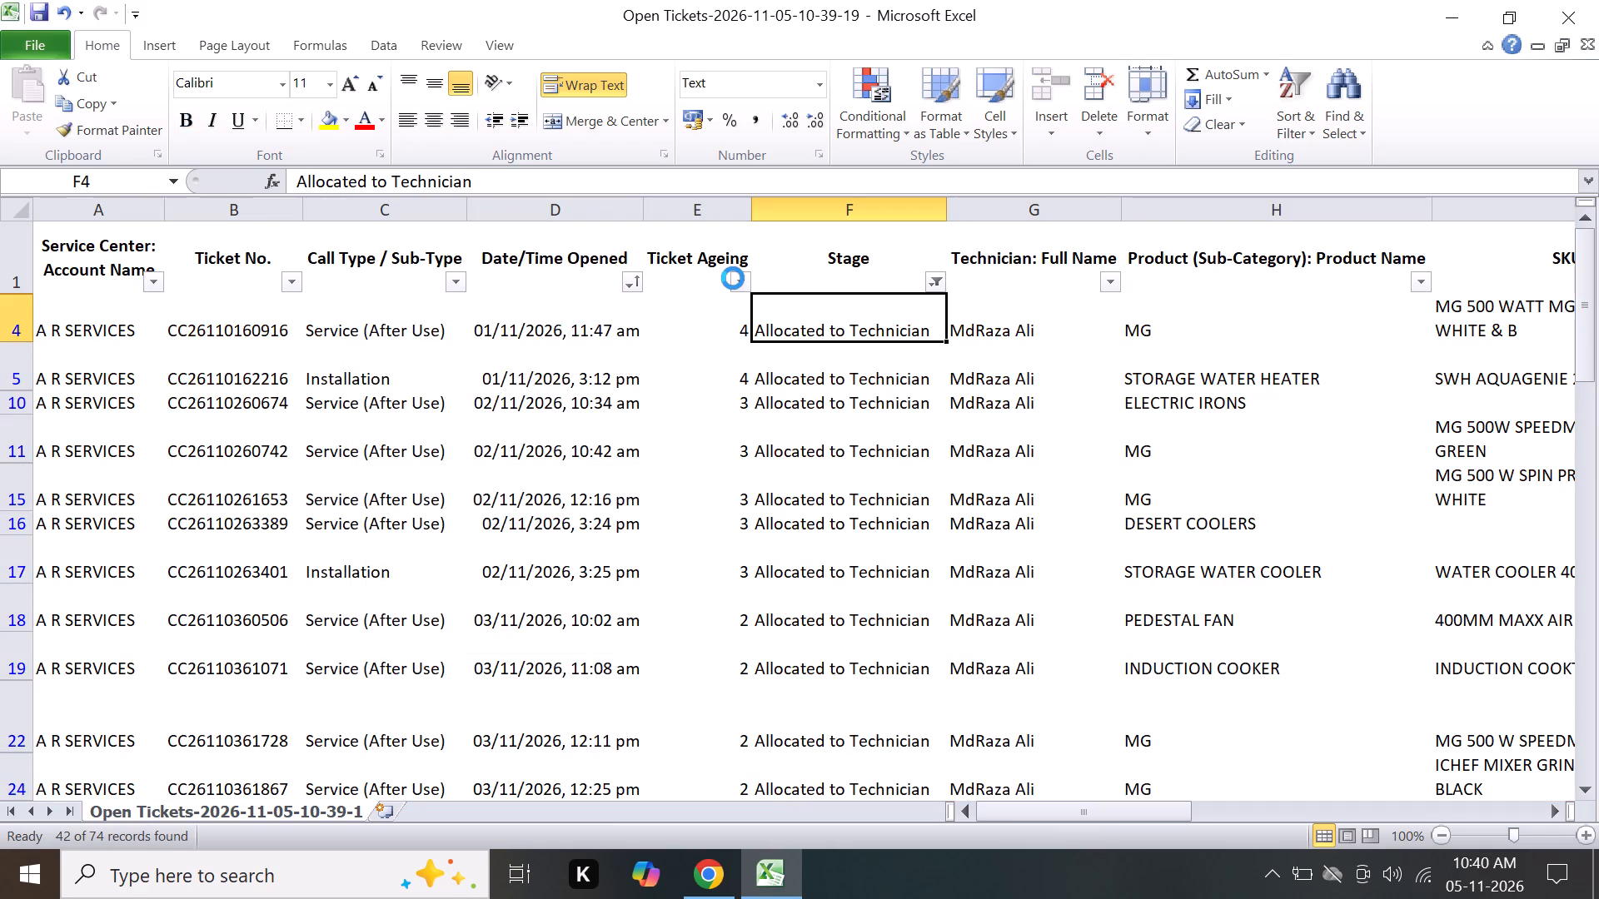
Sort the filtered tickets by Ticket Ageing in ascending order.
left_click(738, 276)
left_click(573, 308)
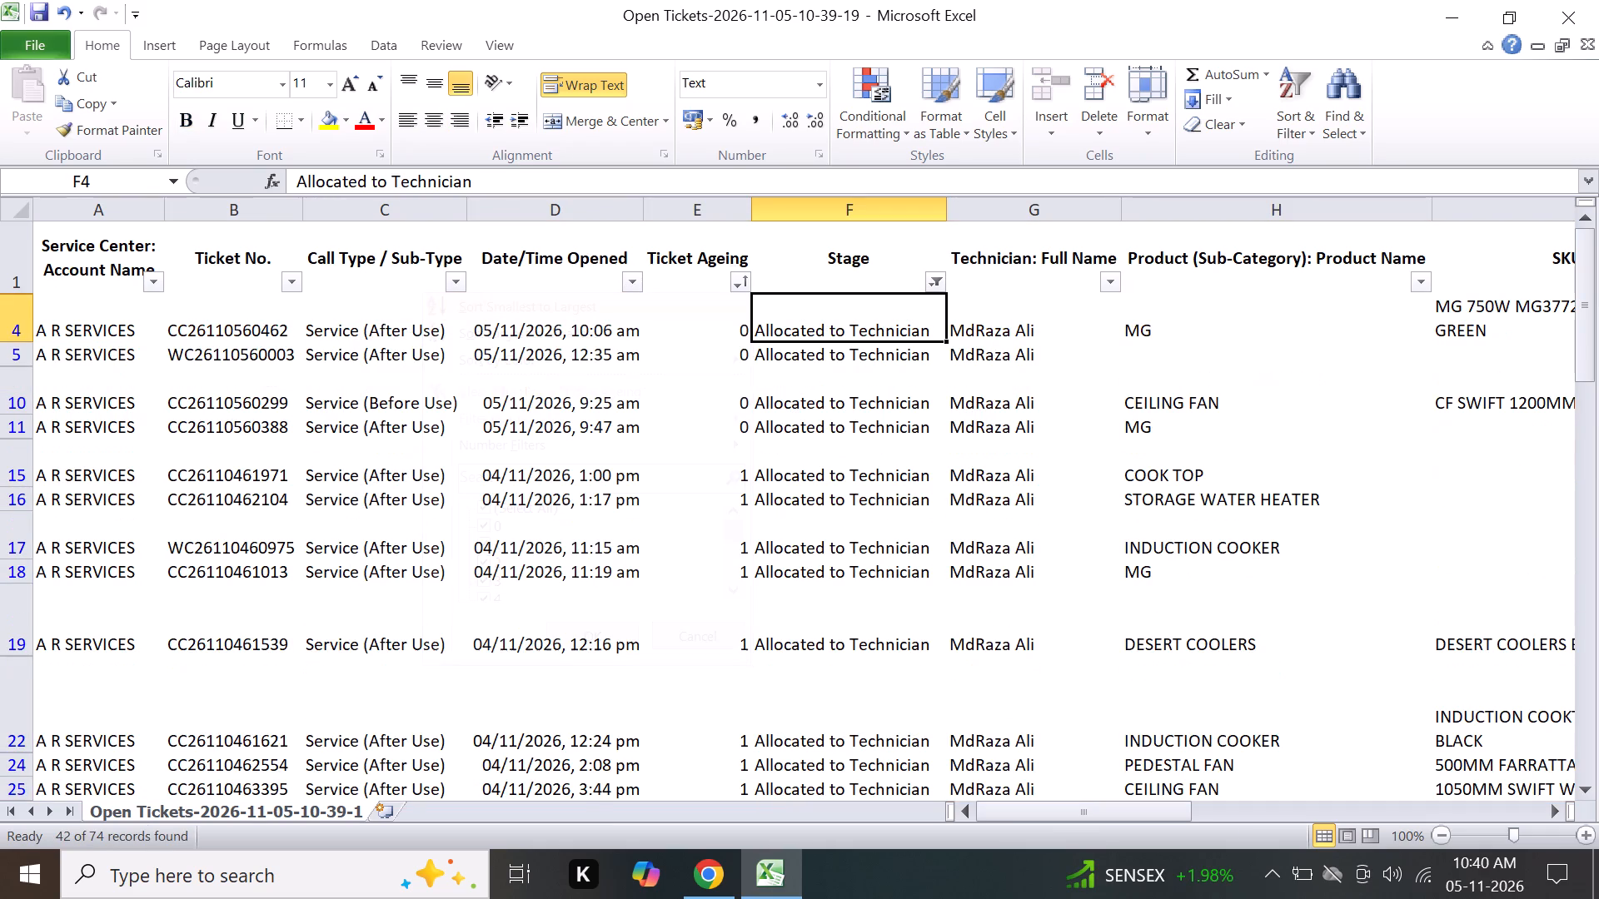
Copy the rows of all tickets with a Ticket Ageing of 0, opened on 05/11/2026.
left_click_drag(0, 321, 13, 379)
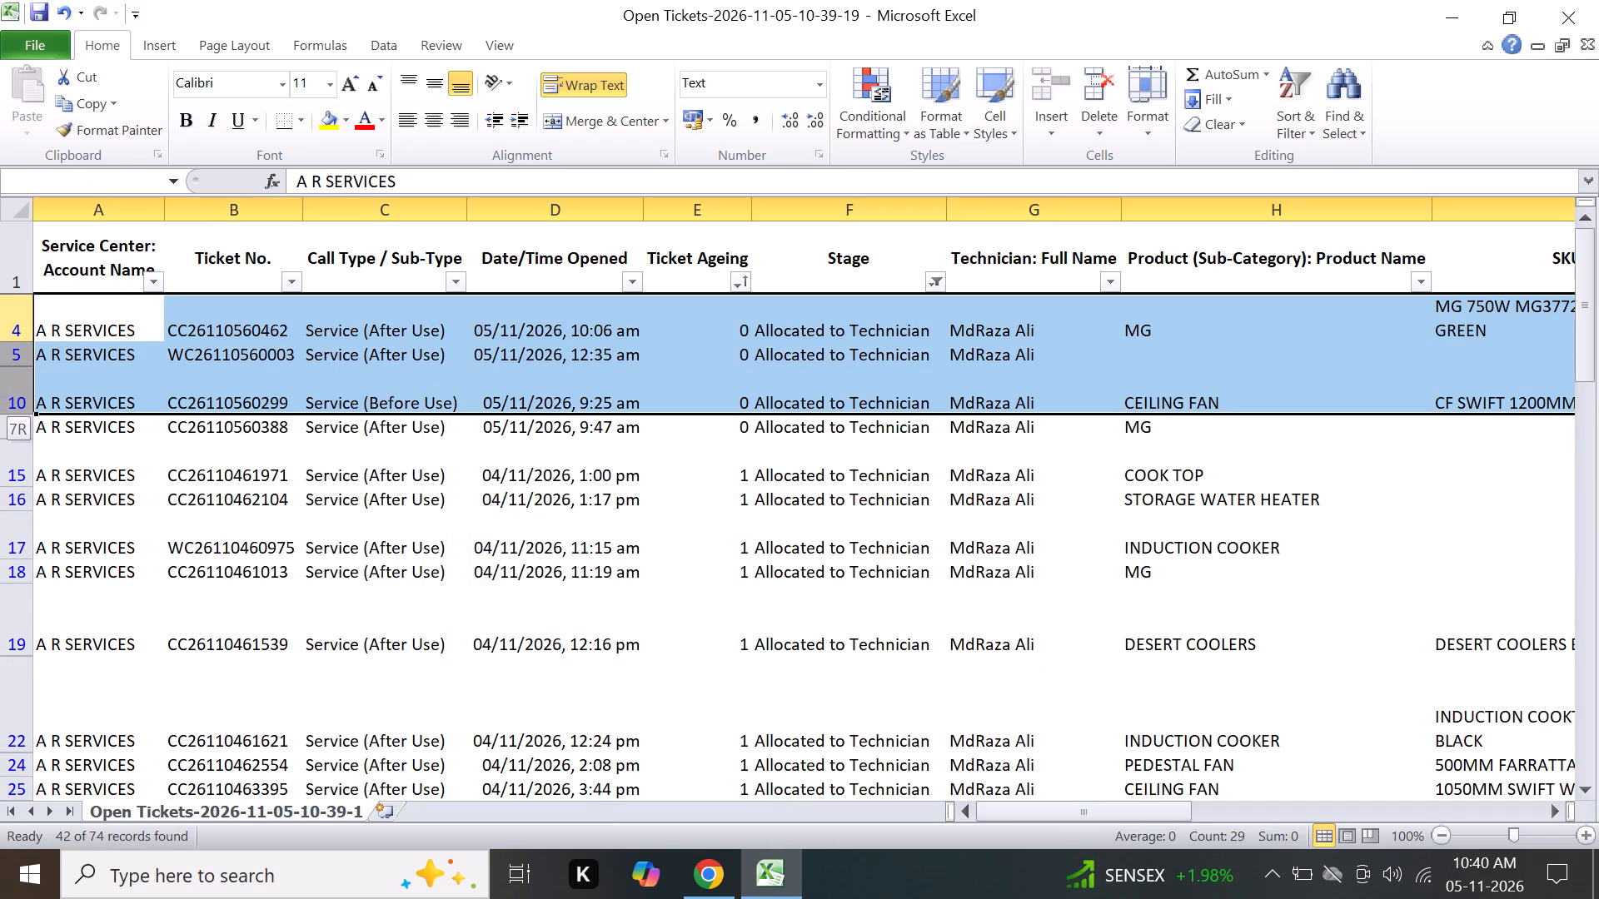
left_click_drag(13, 379, 13, 387)
left_click_drag(10, 310, 29, 364)
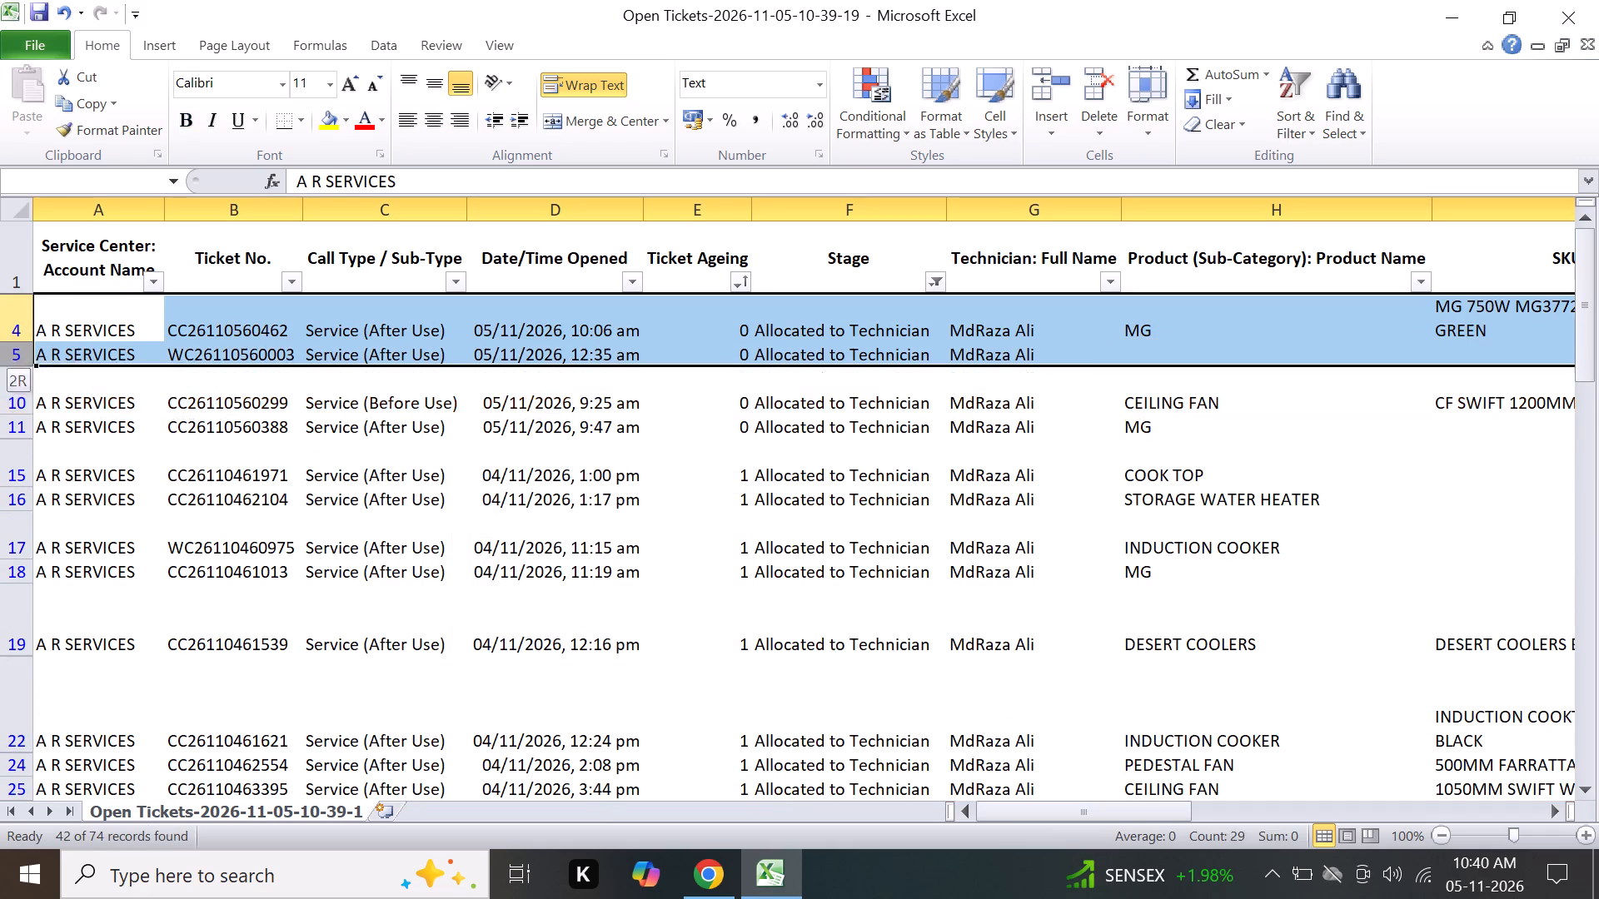
left_click_drag(29, 364, 43, 425)
right_click(247, 359)
left_click(327, 402)
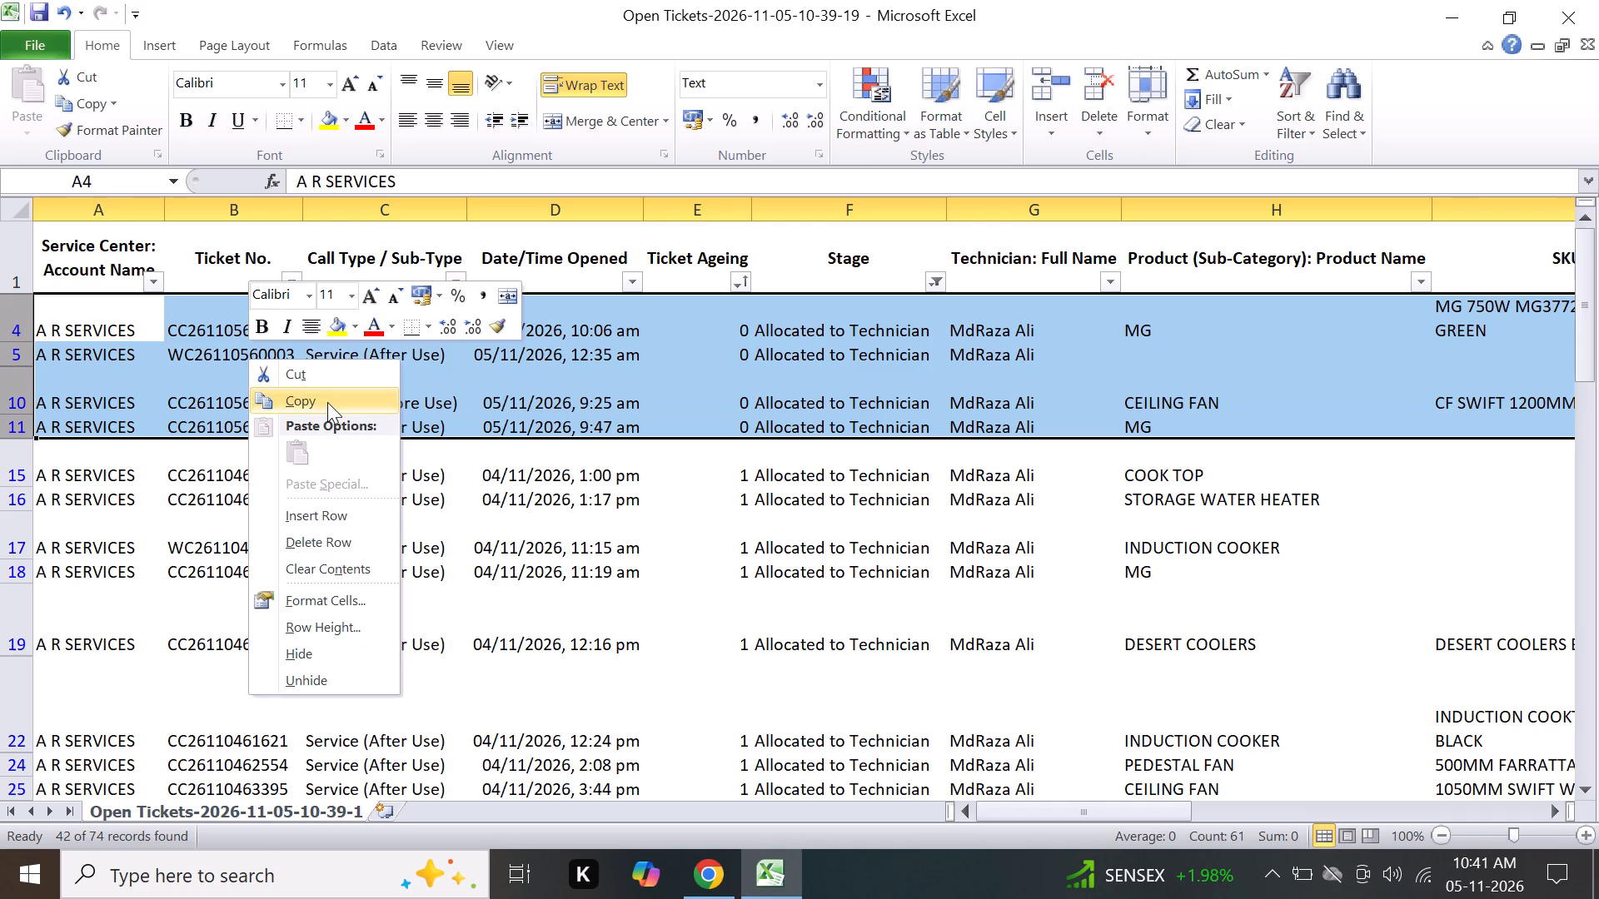
Switch to the ar services Google Sheets file in Chrome and open its october 2026 sheet.
left_click(681, 857)
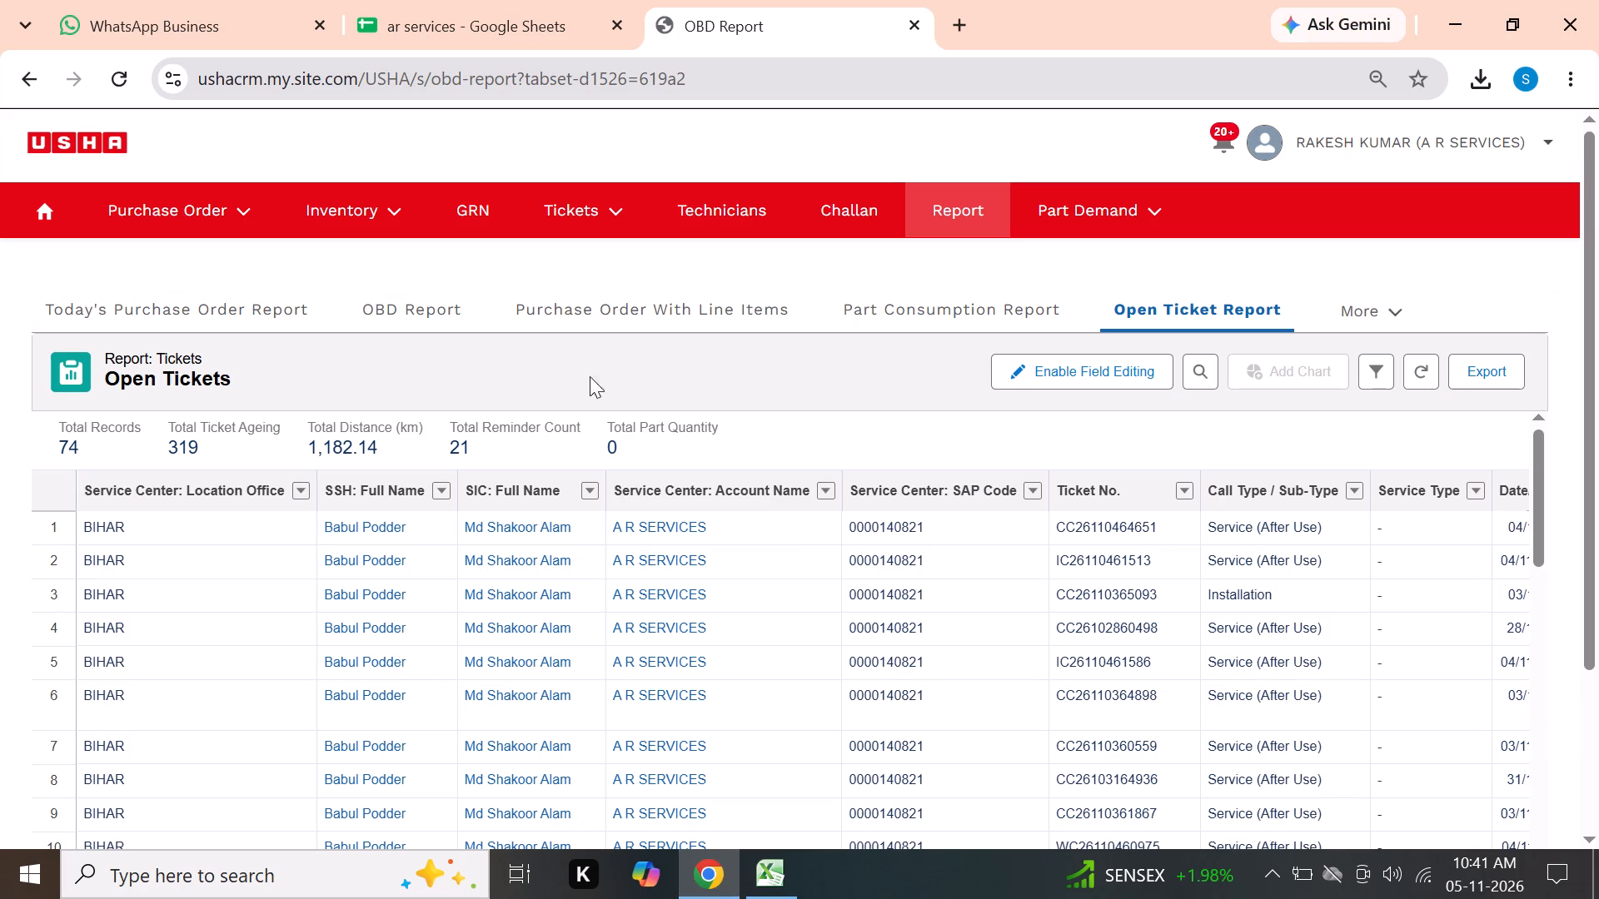
left_click(531, 1)
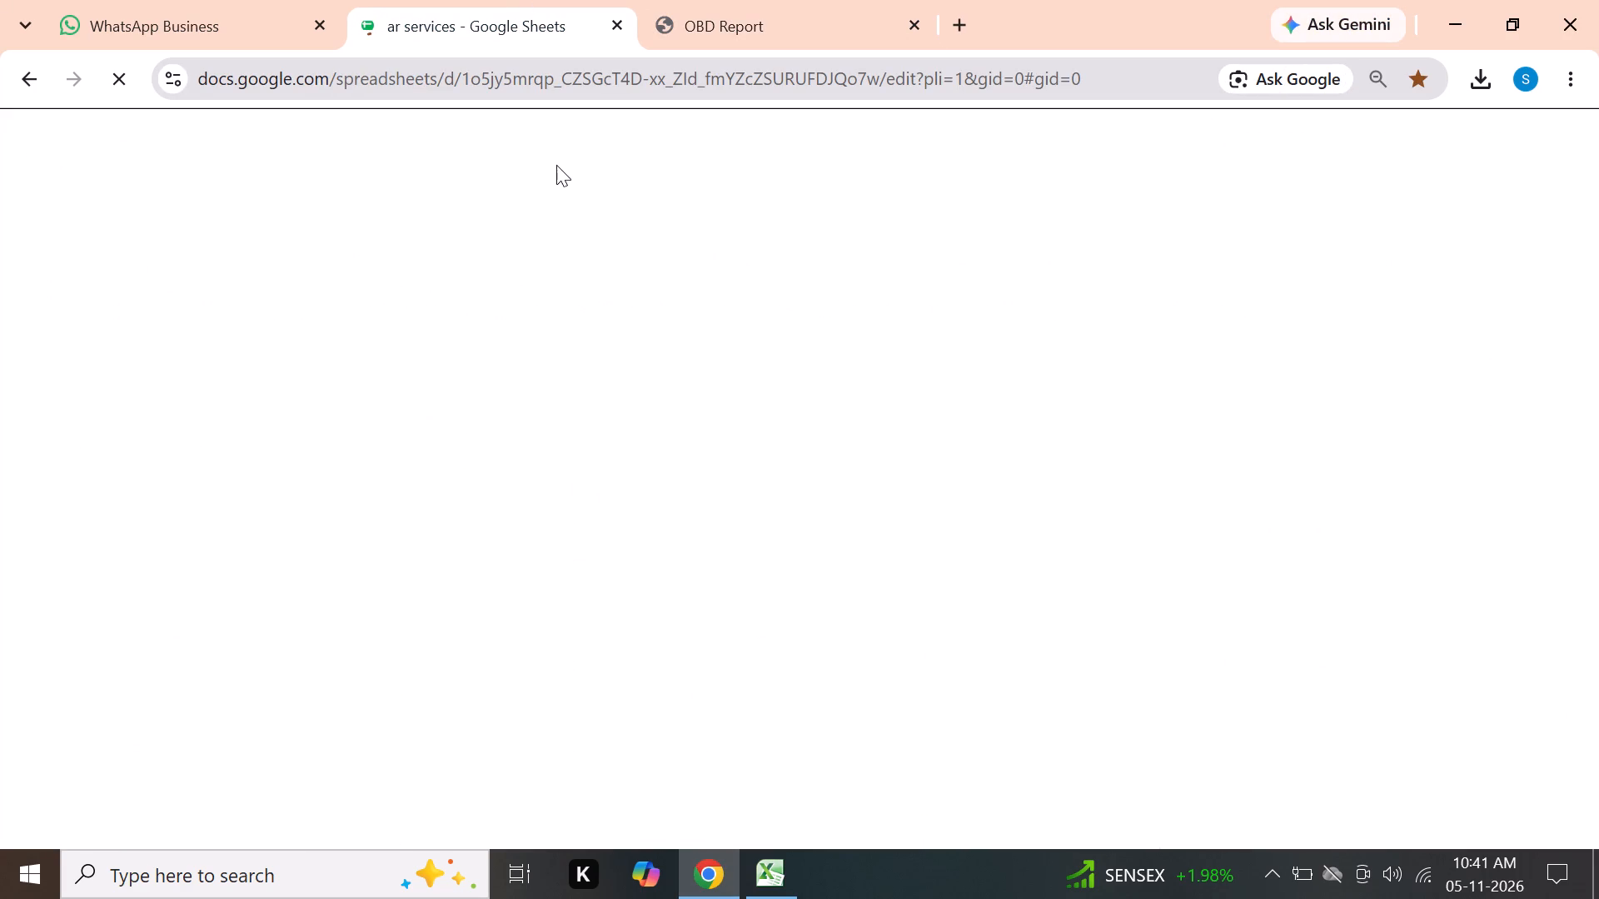
scroll(306, 744, "down", 13)
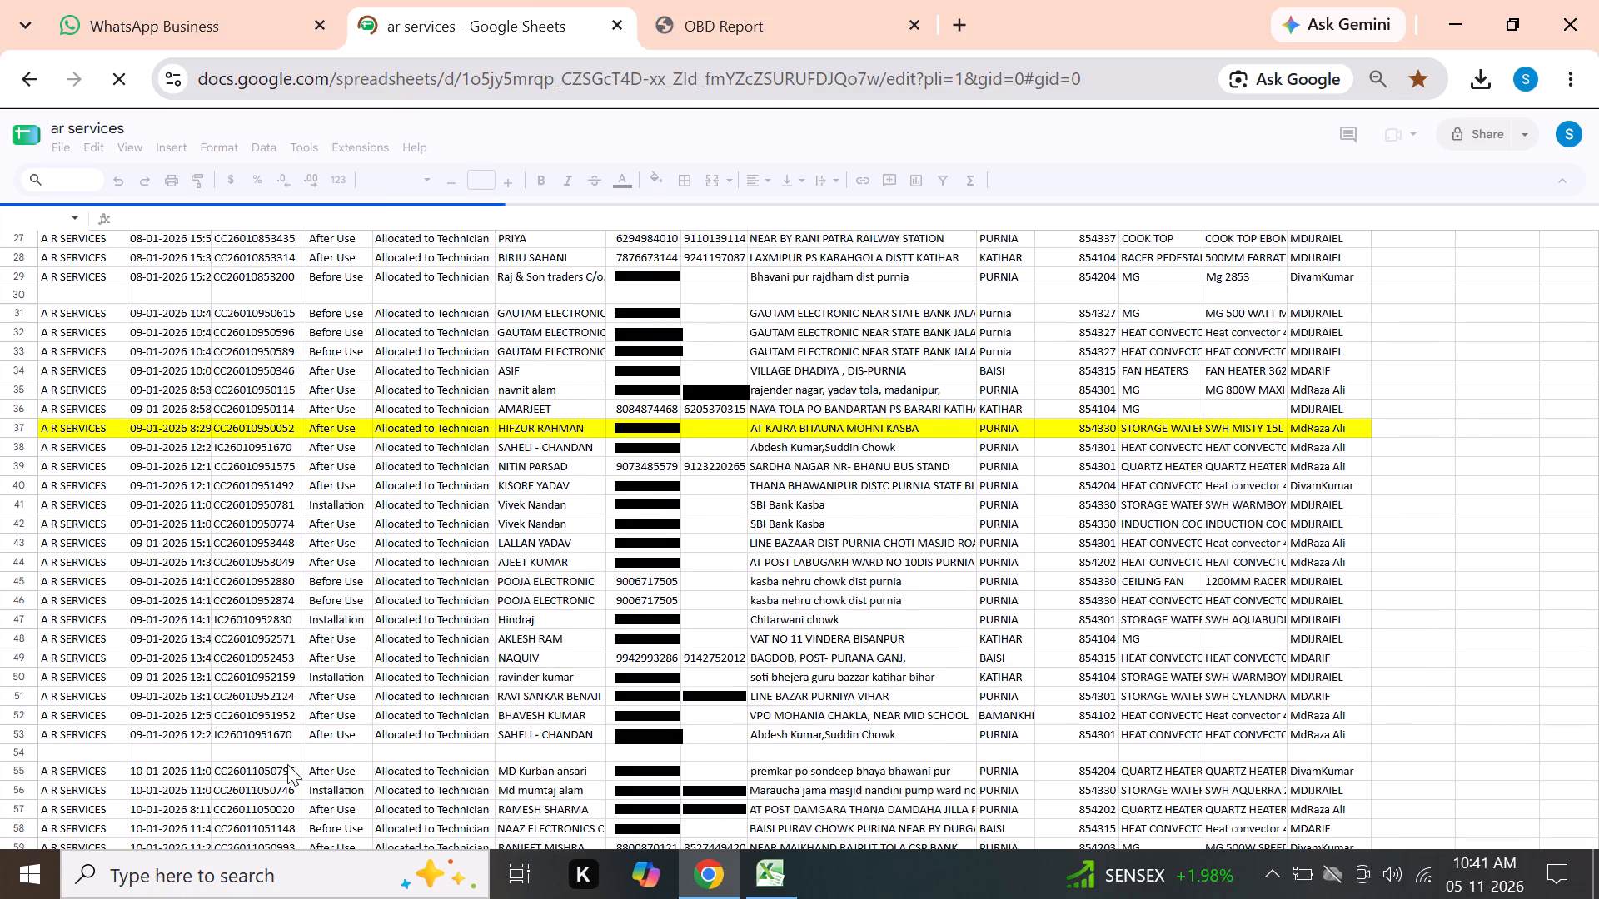
scroll(287, 764, "down", 18)
scroll(251, 757, "down", 6)
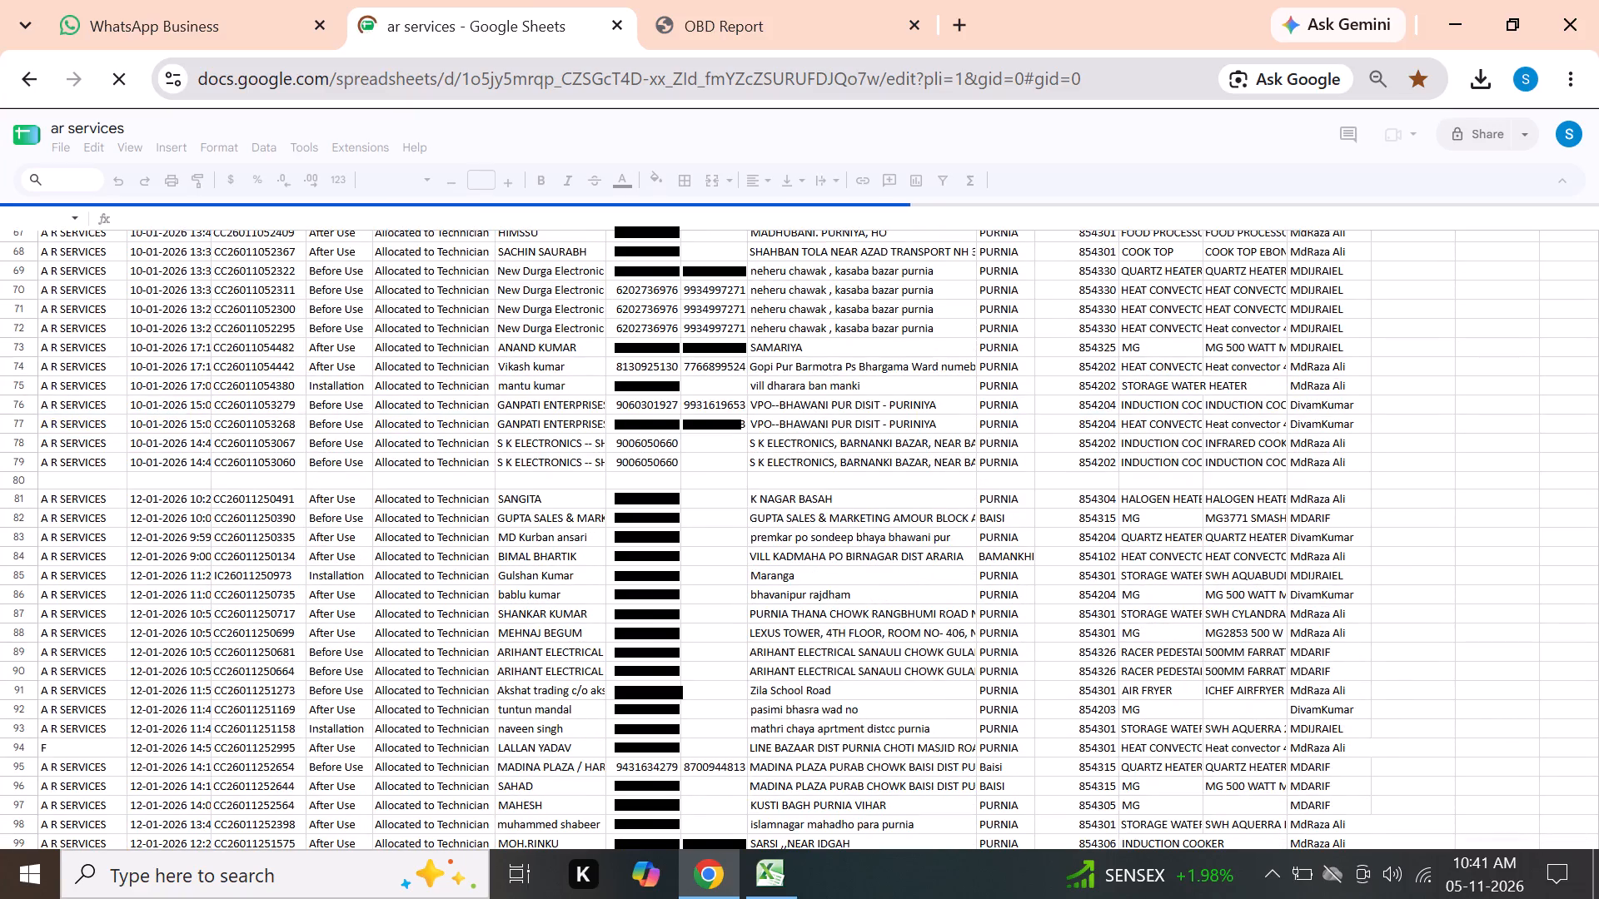
scroll(251, 757, "down", 15)
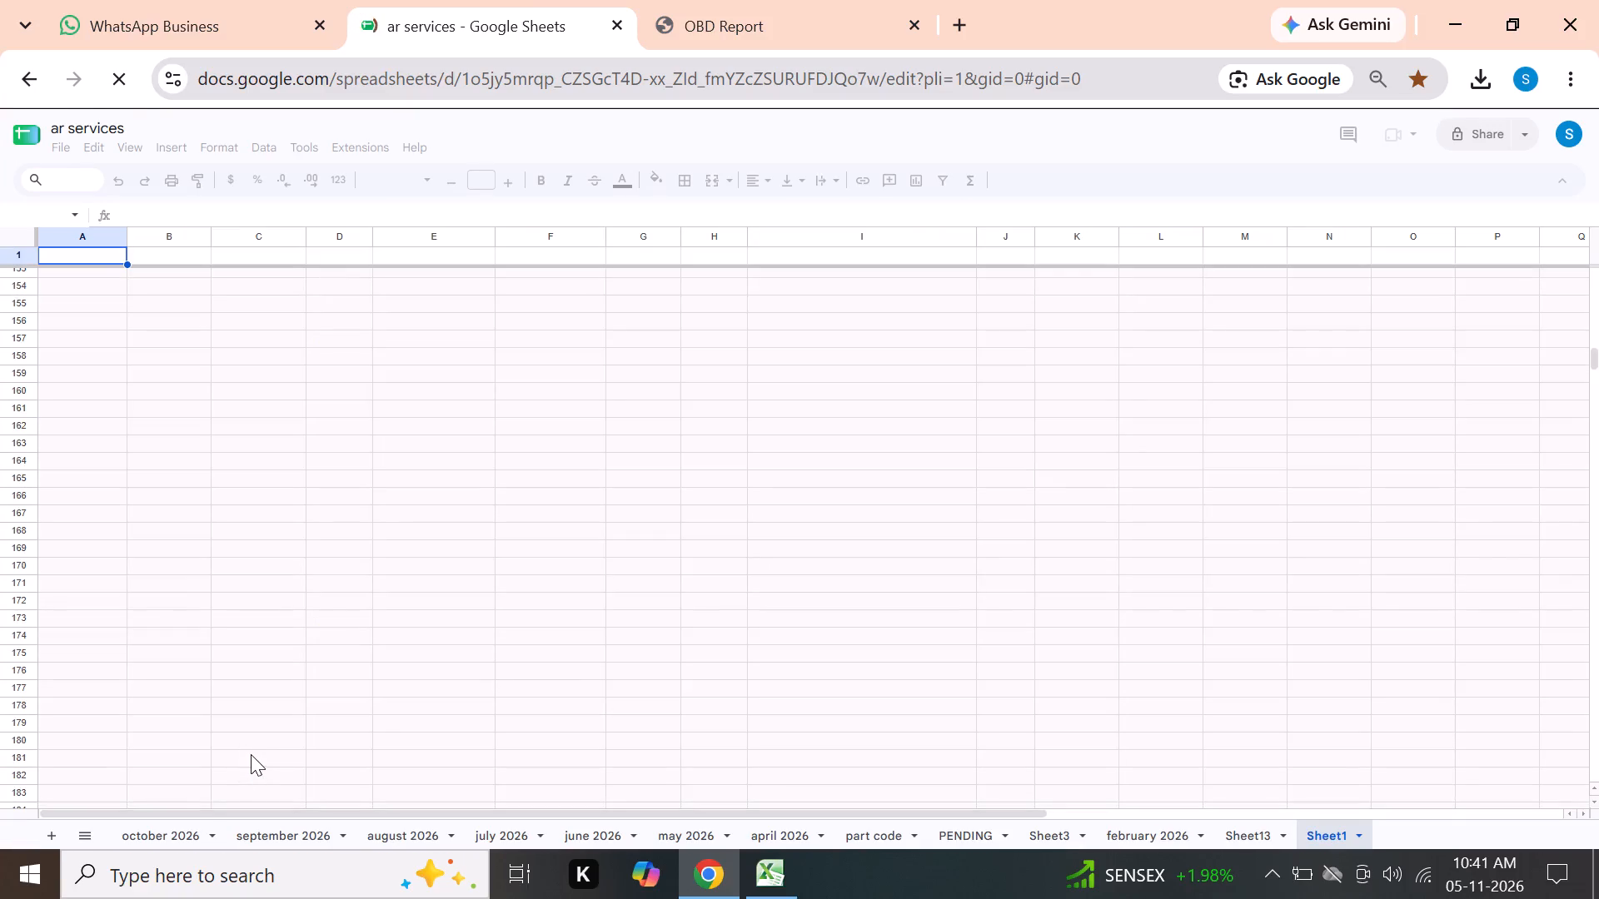
left_click(174, 835)
left_click(173, 833)
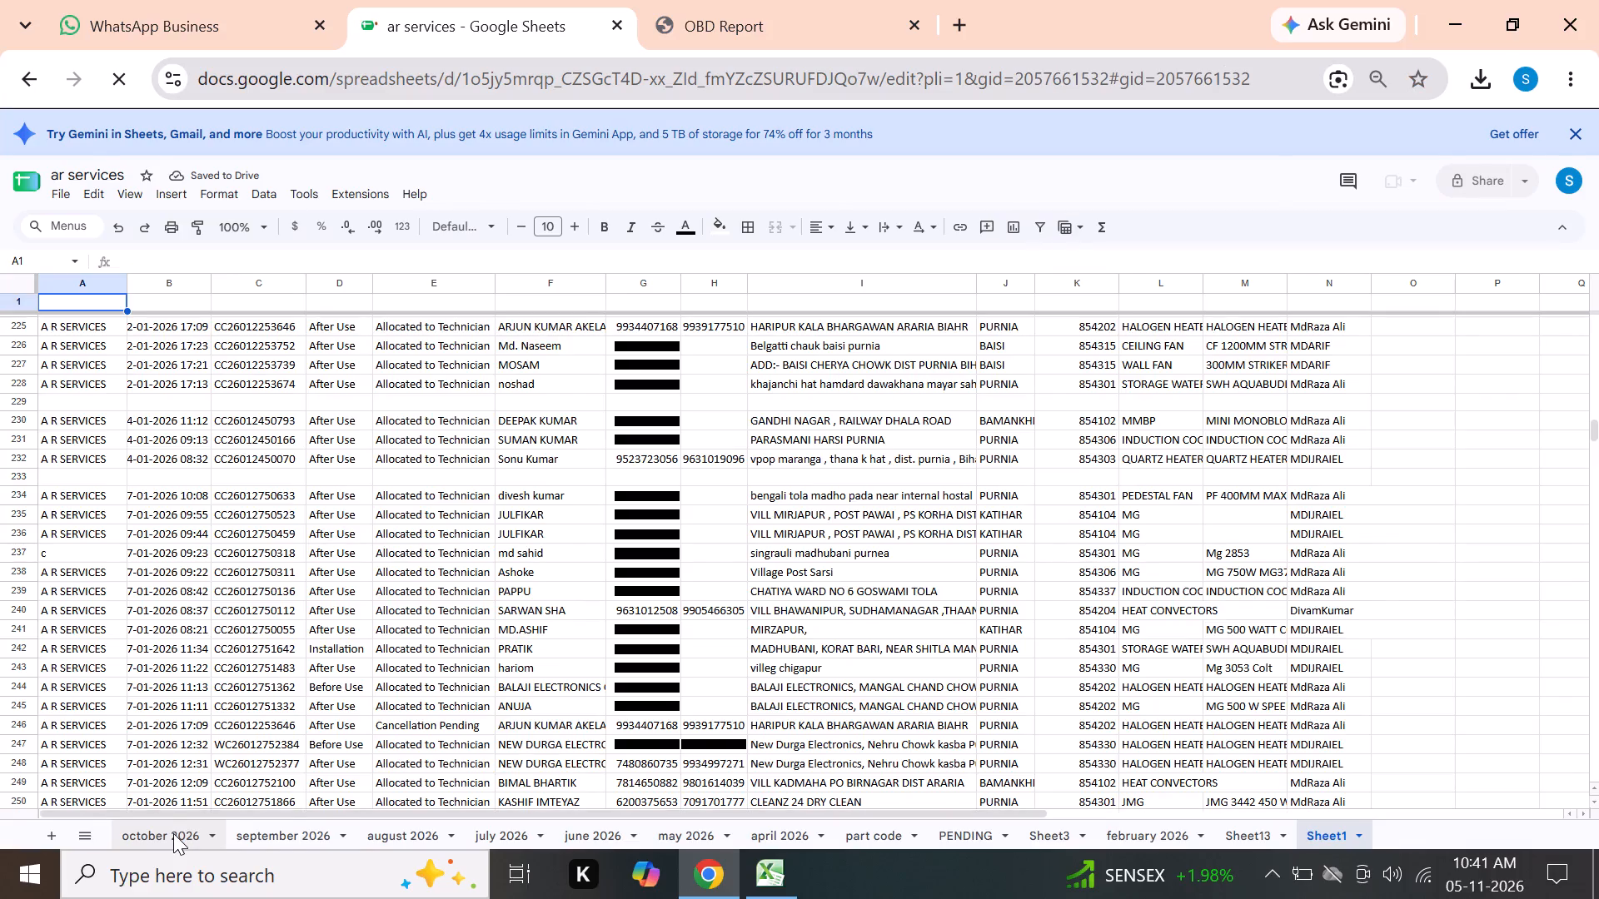
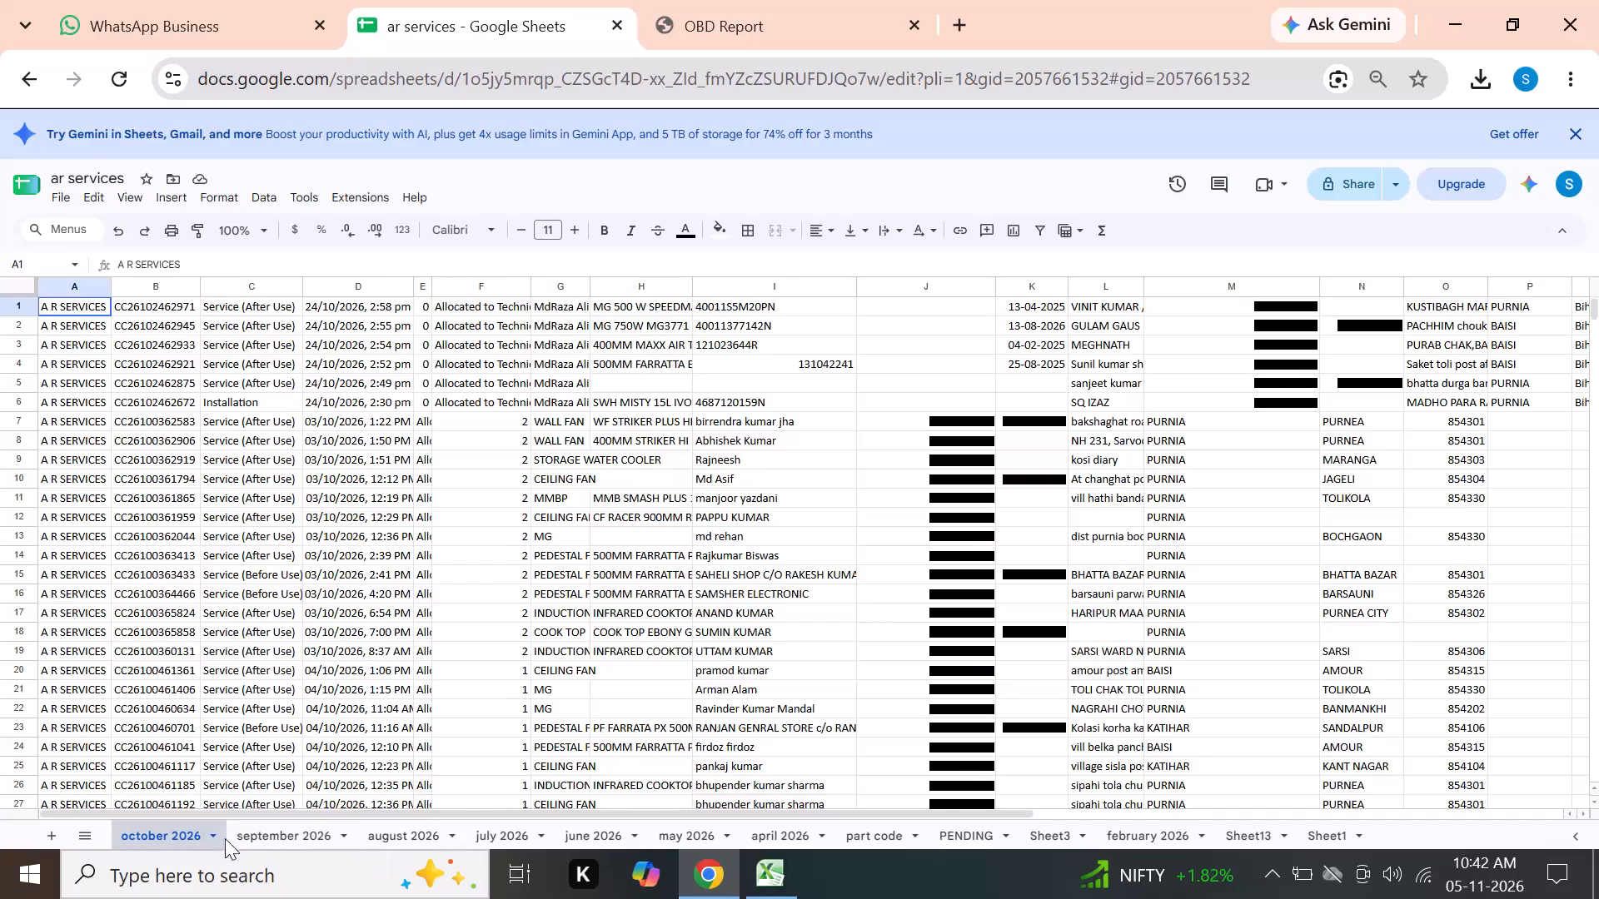
Select cell A652 in the october 2026 sheet, one blank row below the last 04/11/2026 ticket, as the destination for the copied rows.
scroll(291, 704, "down", 10)
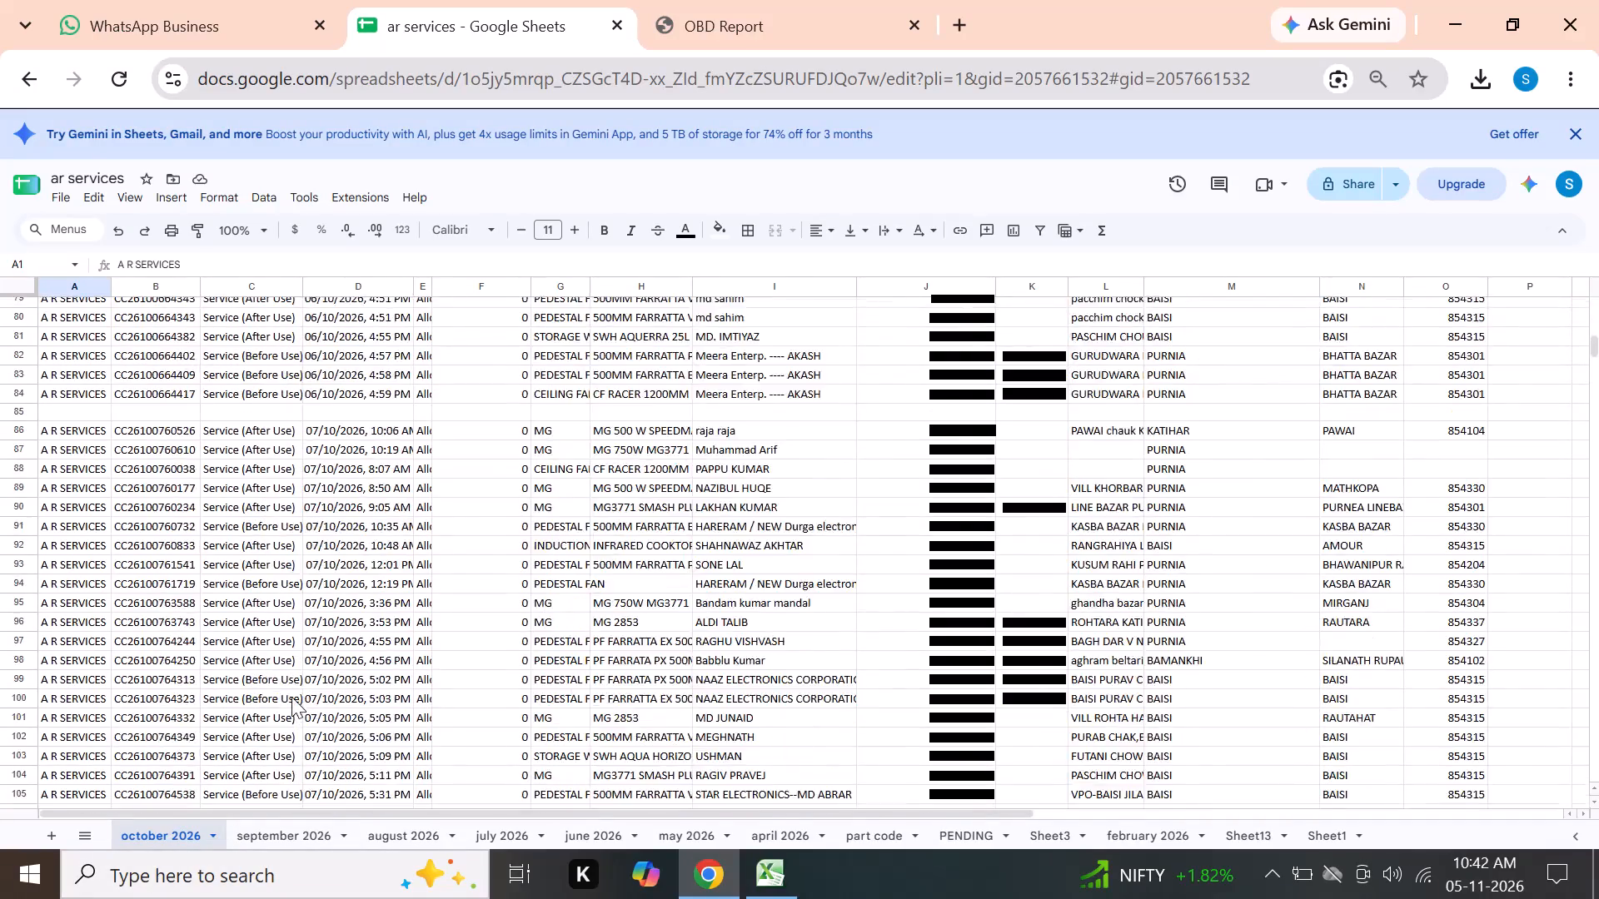
scroll(291, 697, "down", 14)
scroll(293, 683, "down", 13)
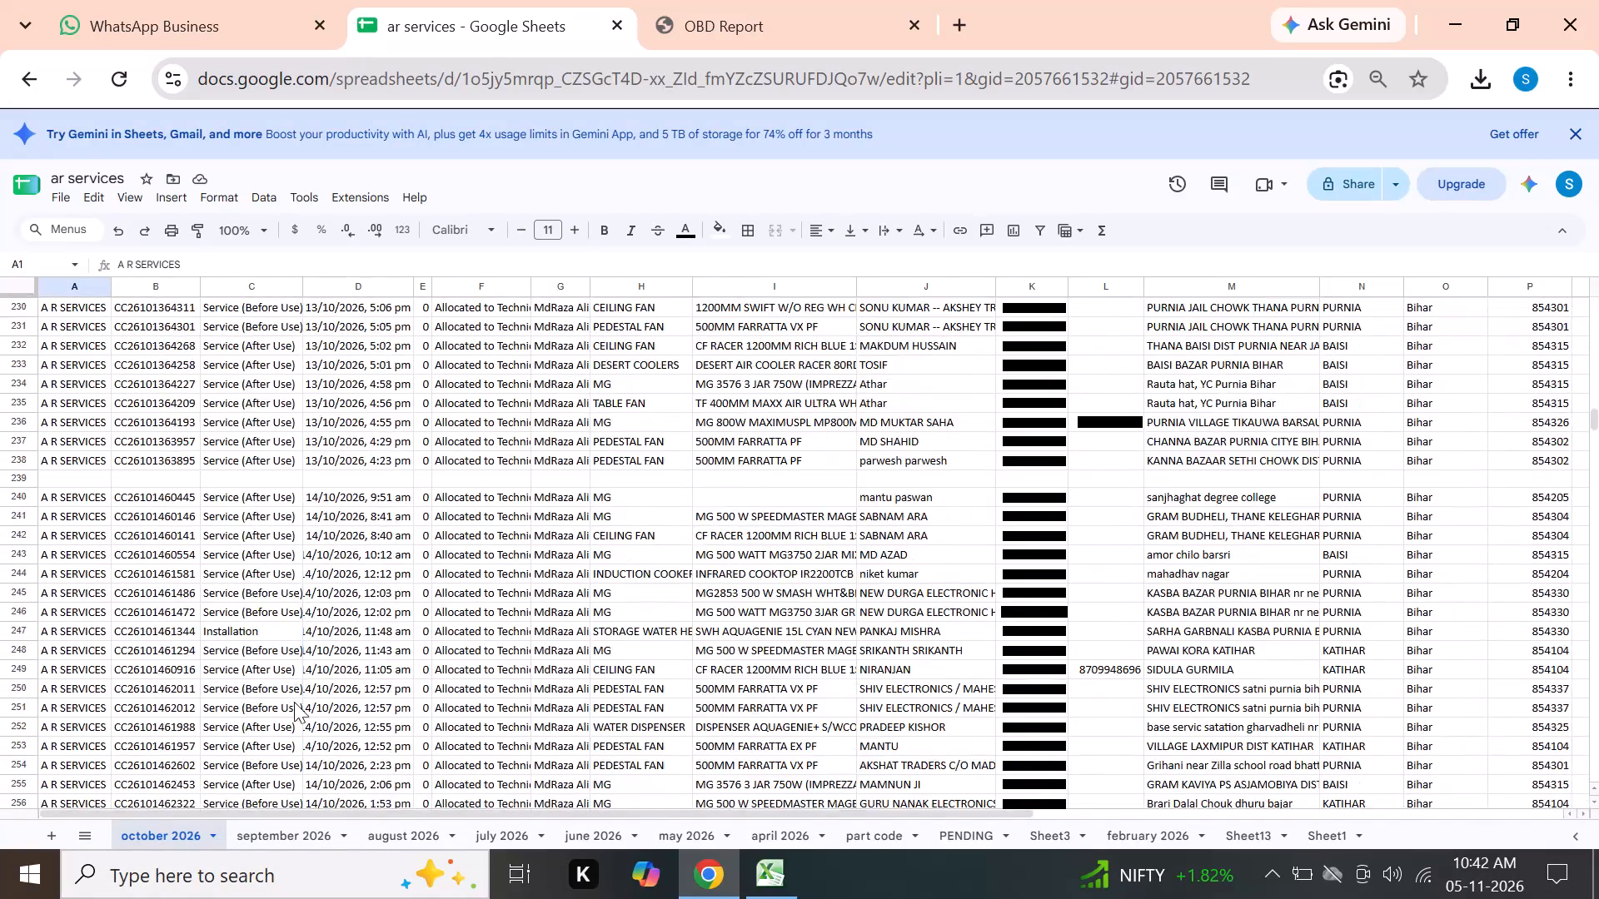
scroll(294, 702, "down", 20)
scroll(294, 702, "down", 12)
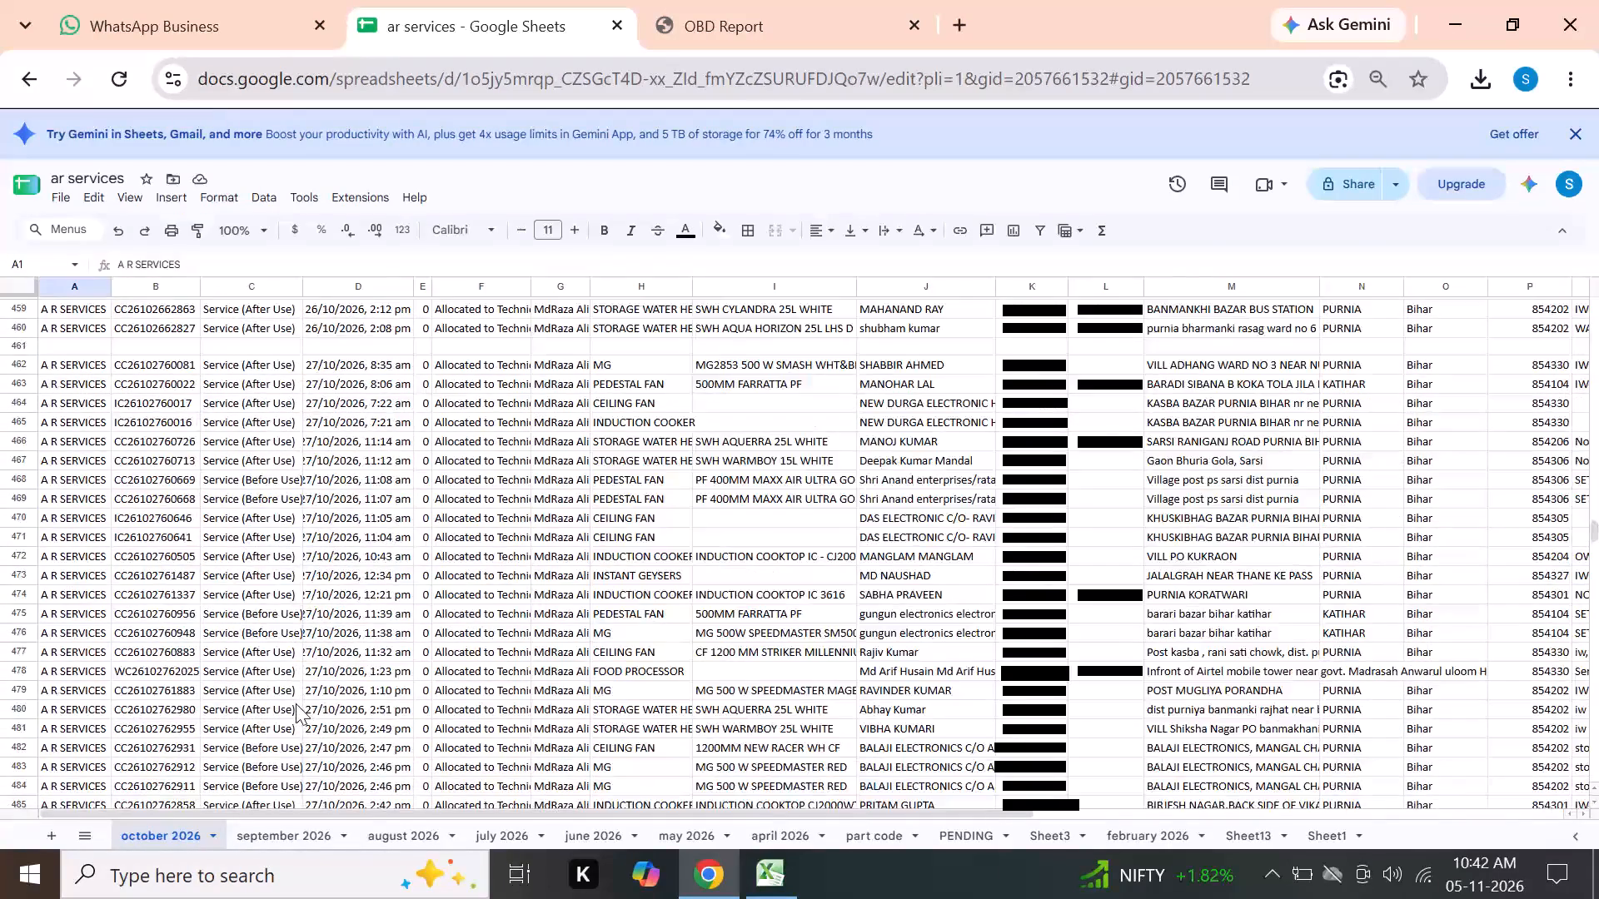
scroll(296, 703, "down", 20)
scroll(296, 703, "down", 12)
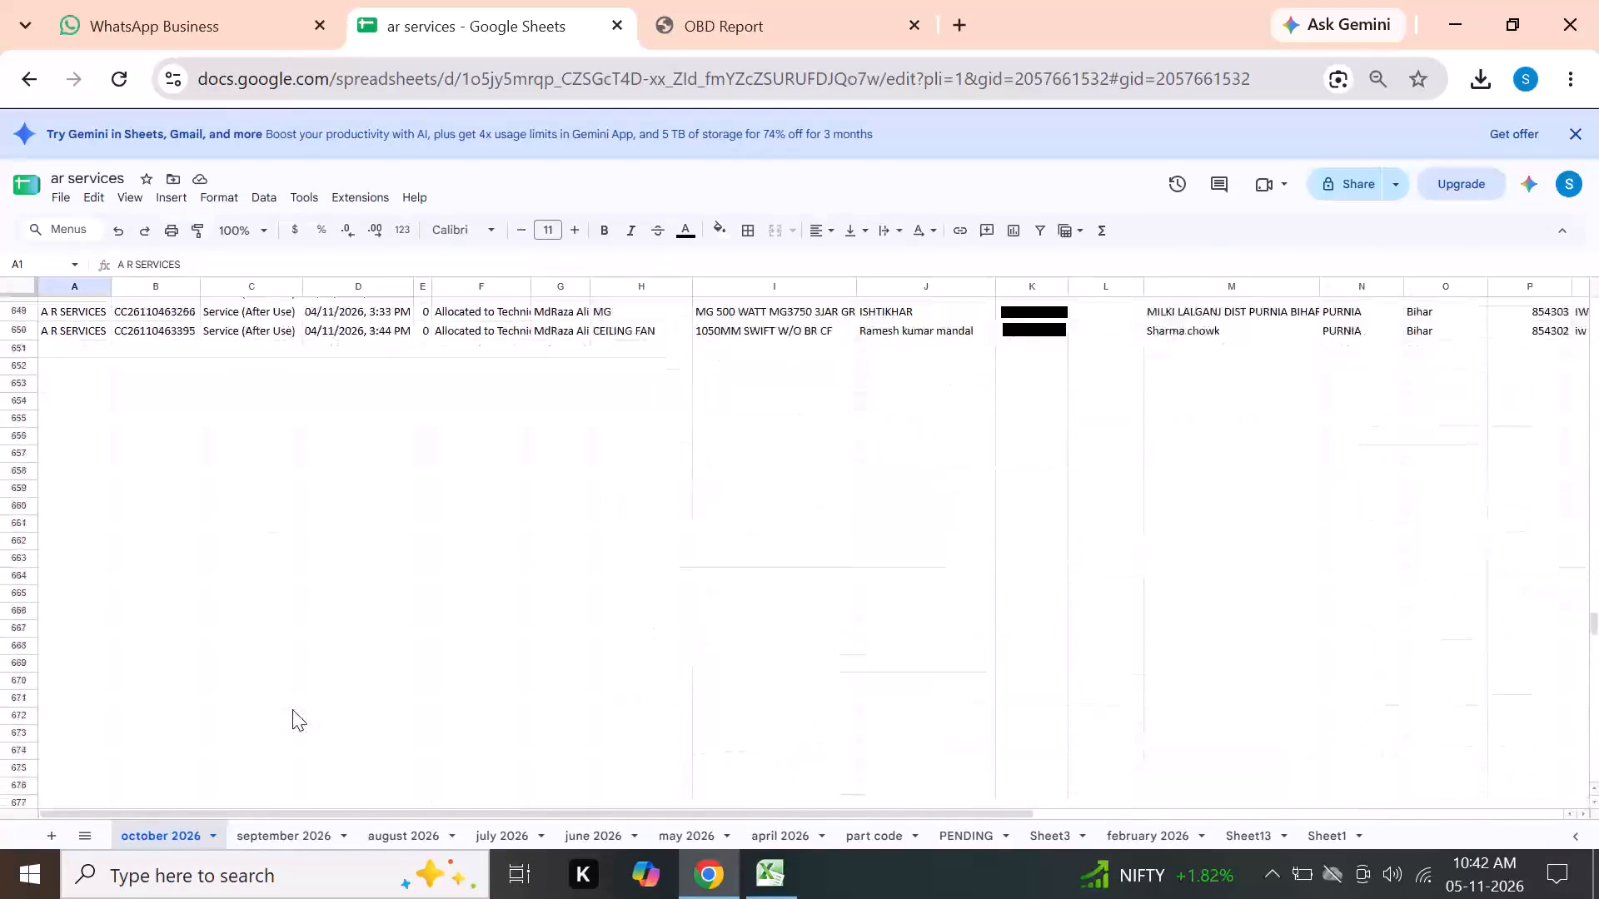
scroll(292, 709, "down", 1)
scroll(292, 709, "up", 4)
left_click(52, 489)
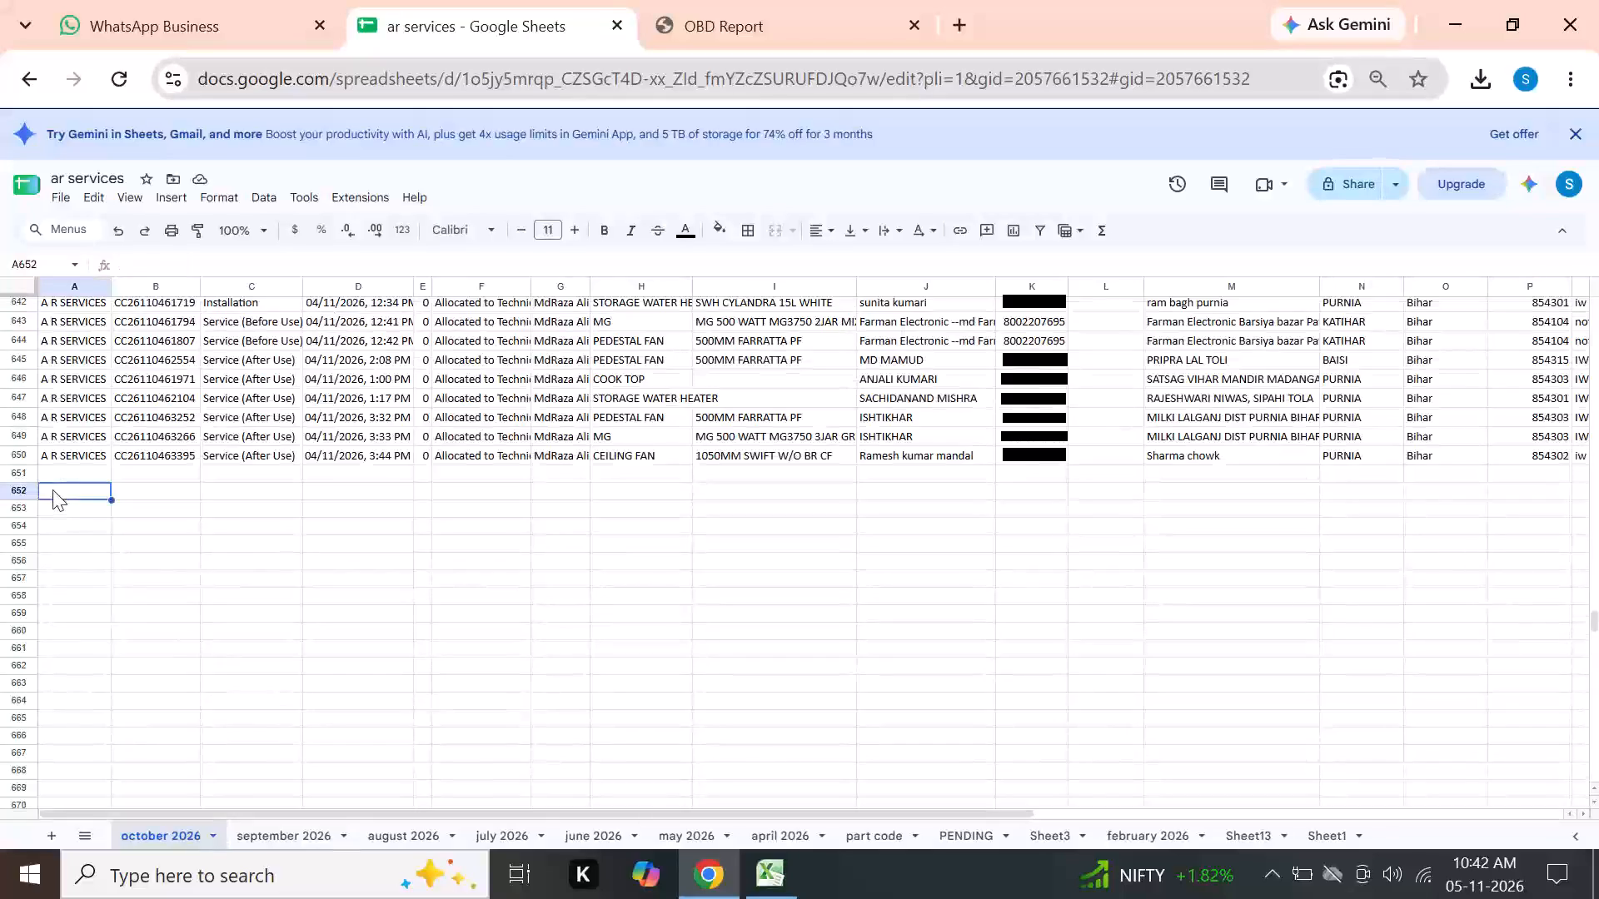
Paste the copied 05/11/2026 ticket rows into the october 2026 sheet starting at cell A652.
key("ctrl+v")
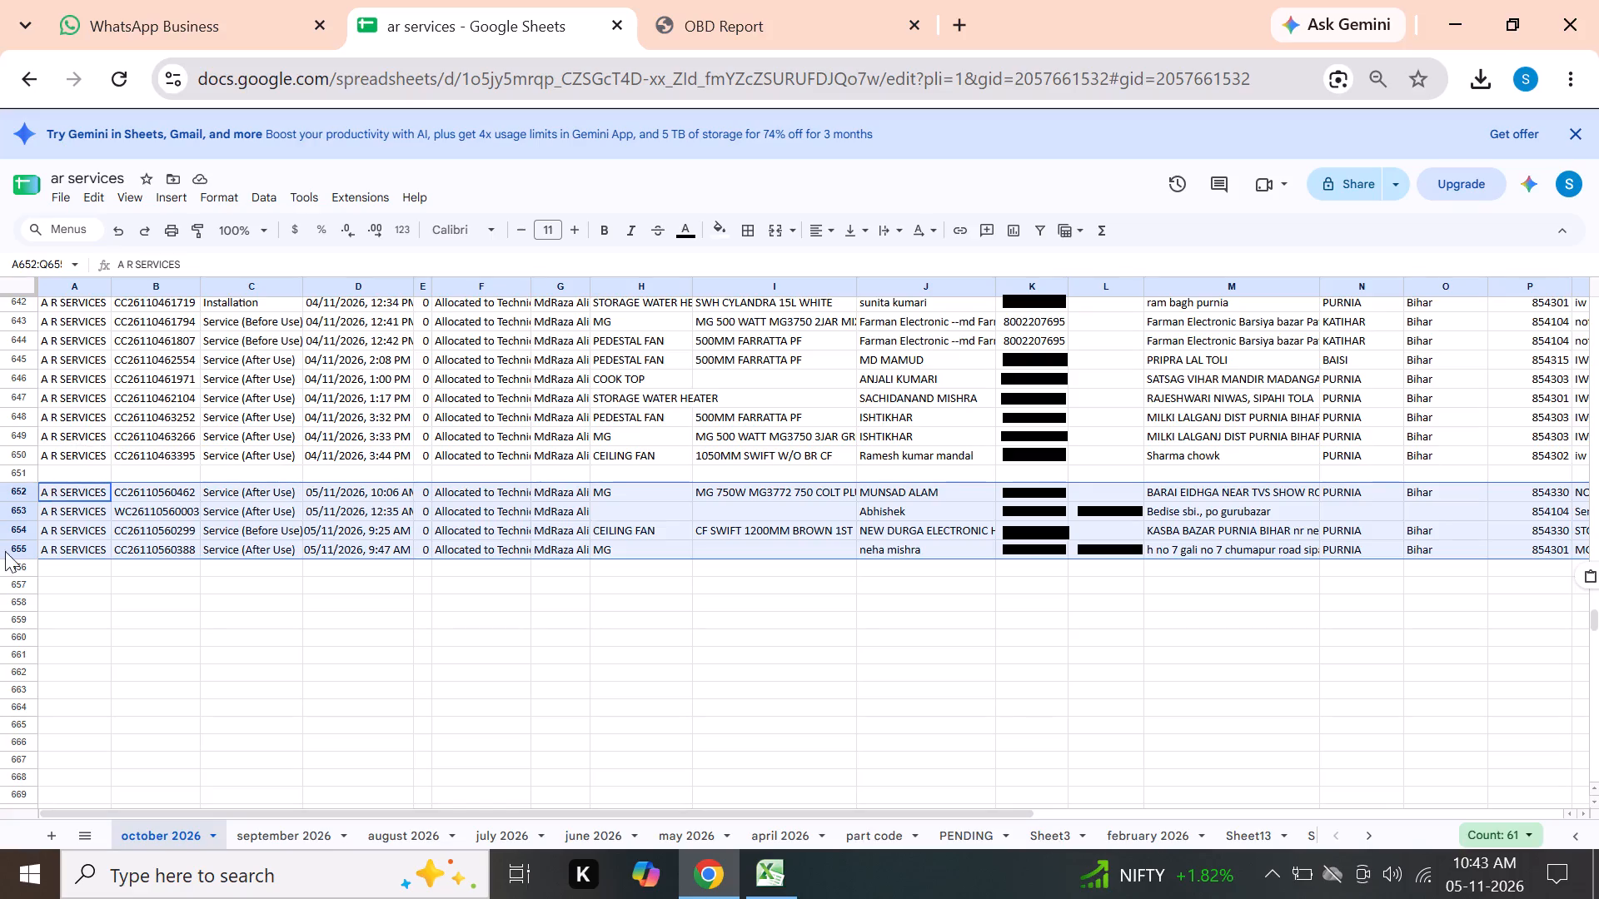
Select the whole of row 652, the first pasted 05/11/2026 ticket, and bring up the available row actions.
left_click(0, 493)
right_click(0, 491)
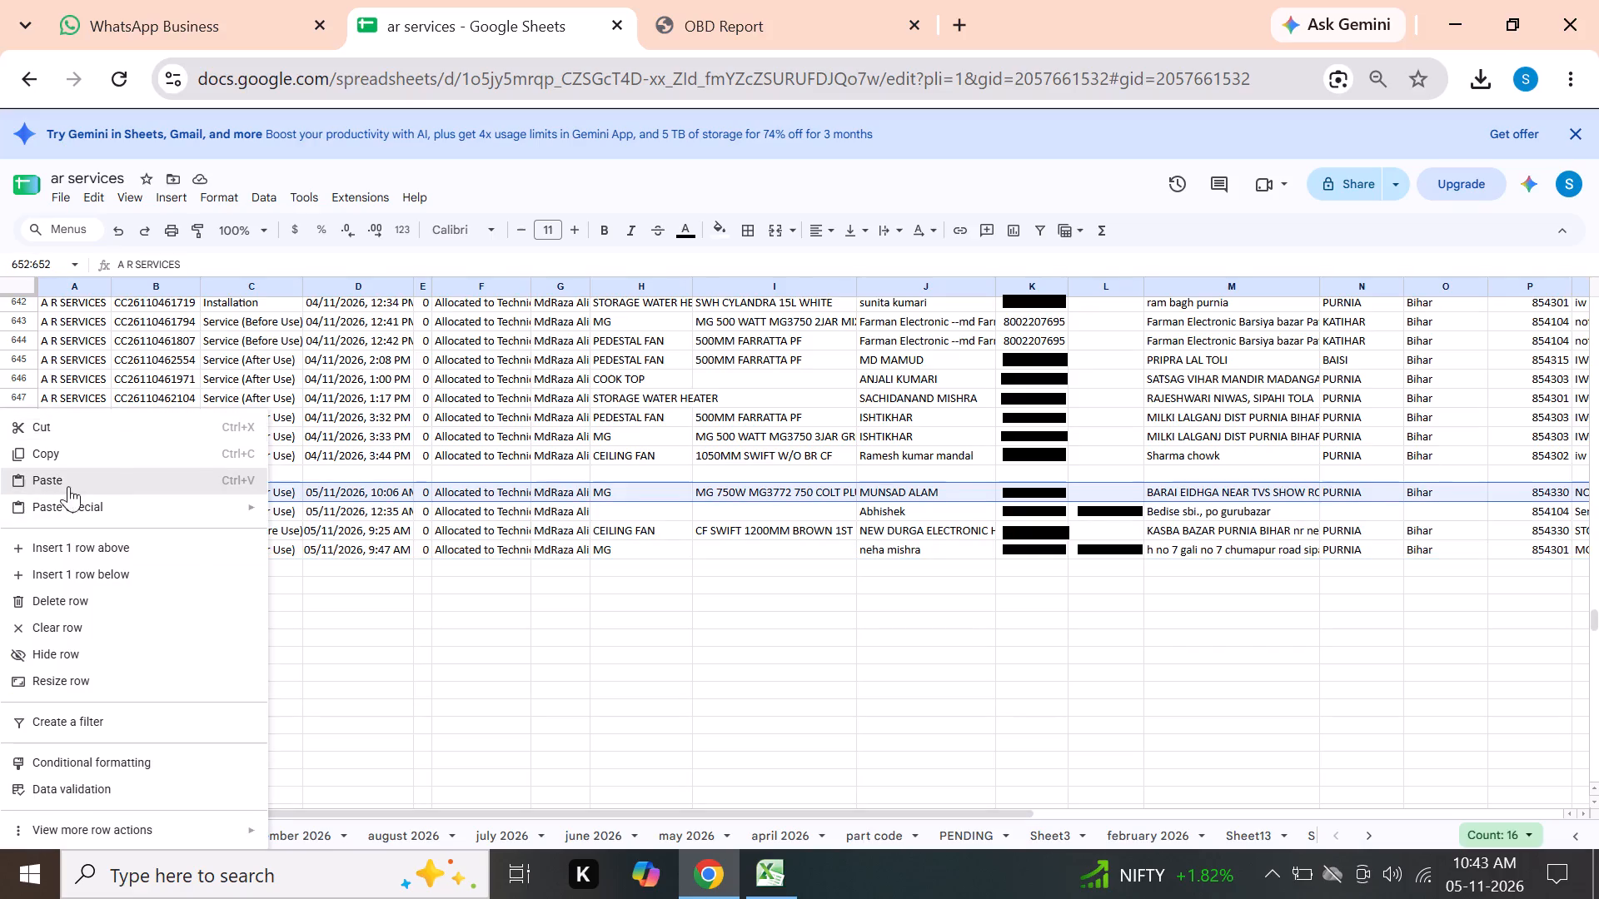
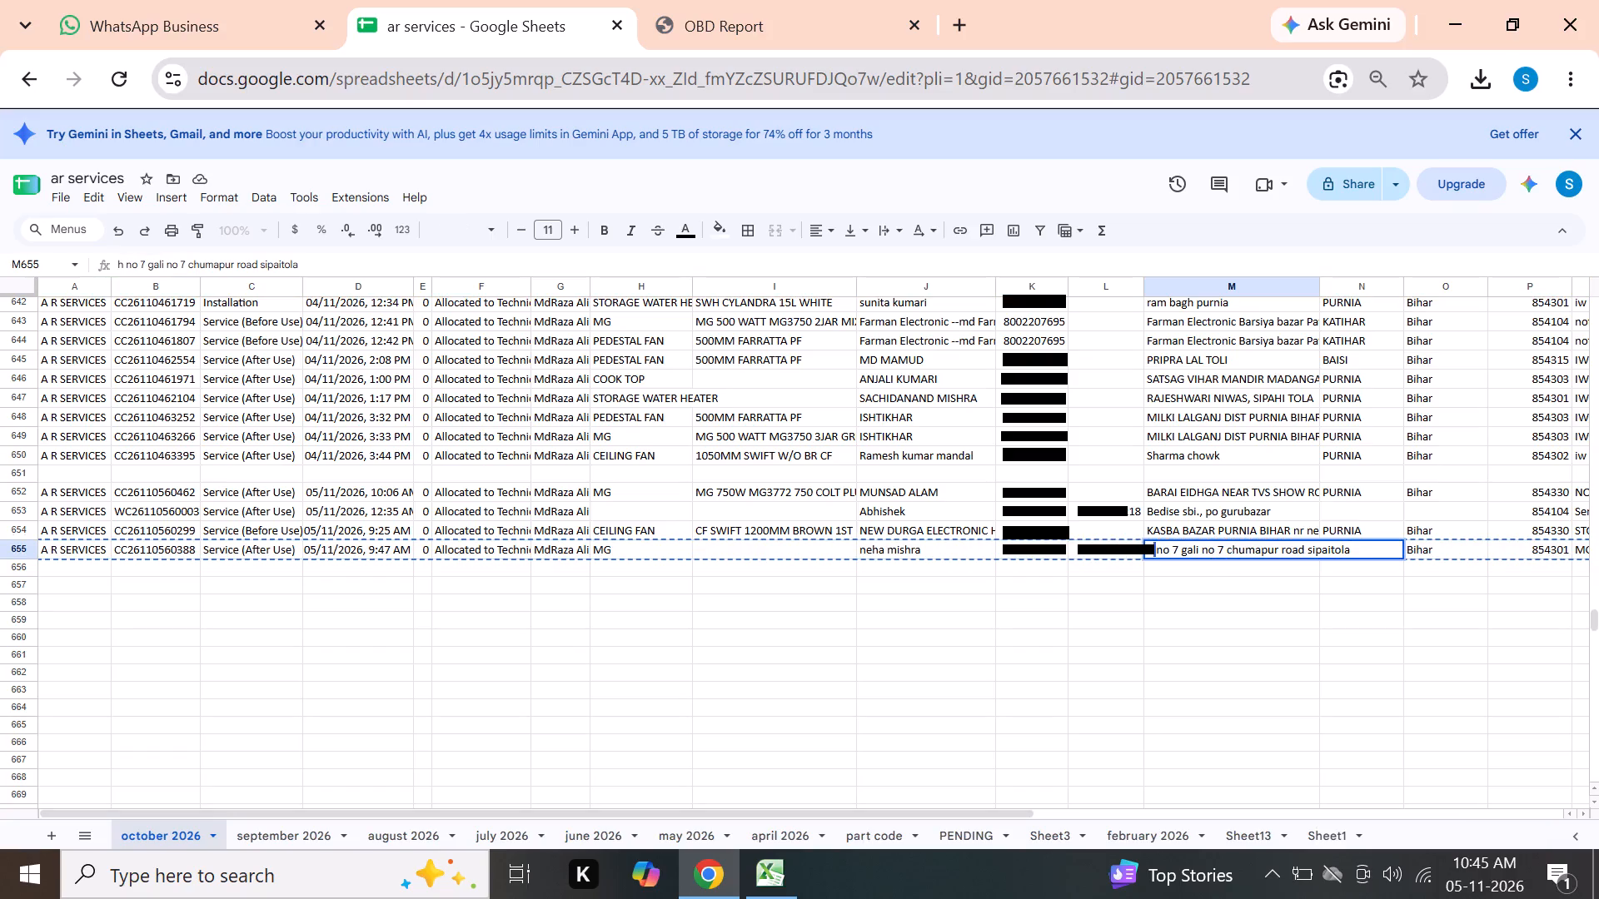
triple_click(1151, 549)
left_click(1153, 549)
left_click(1153, 549)
left_click_drag(1153, 549, 1352, 556)
left_click(1353, 549)
left_click_drag(1353, 549, 1180, 554)
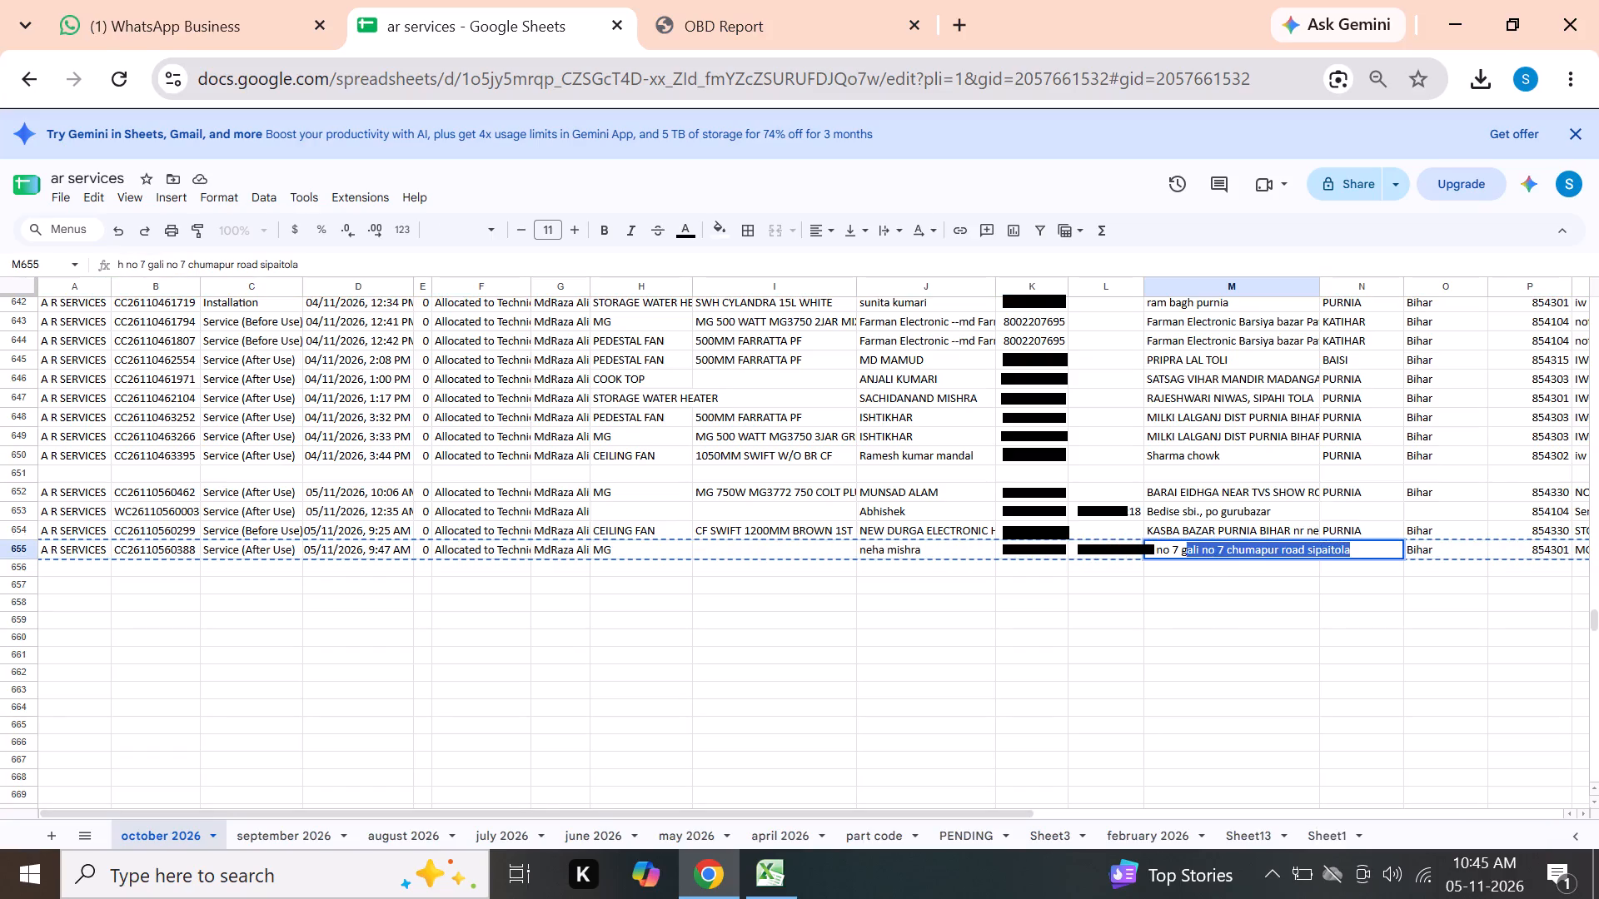
left_click_drag(1180, 554, 1150, 554)
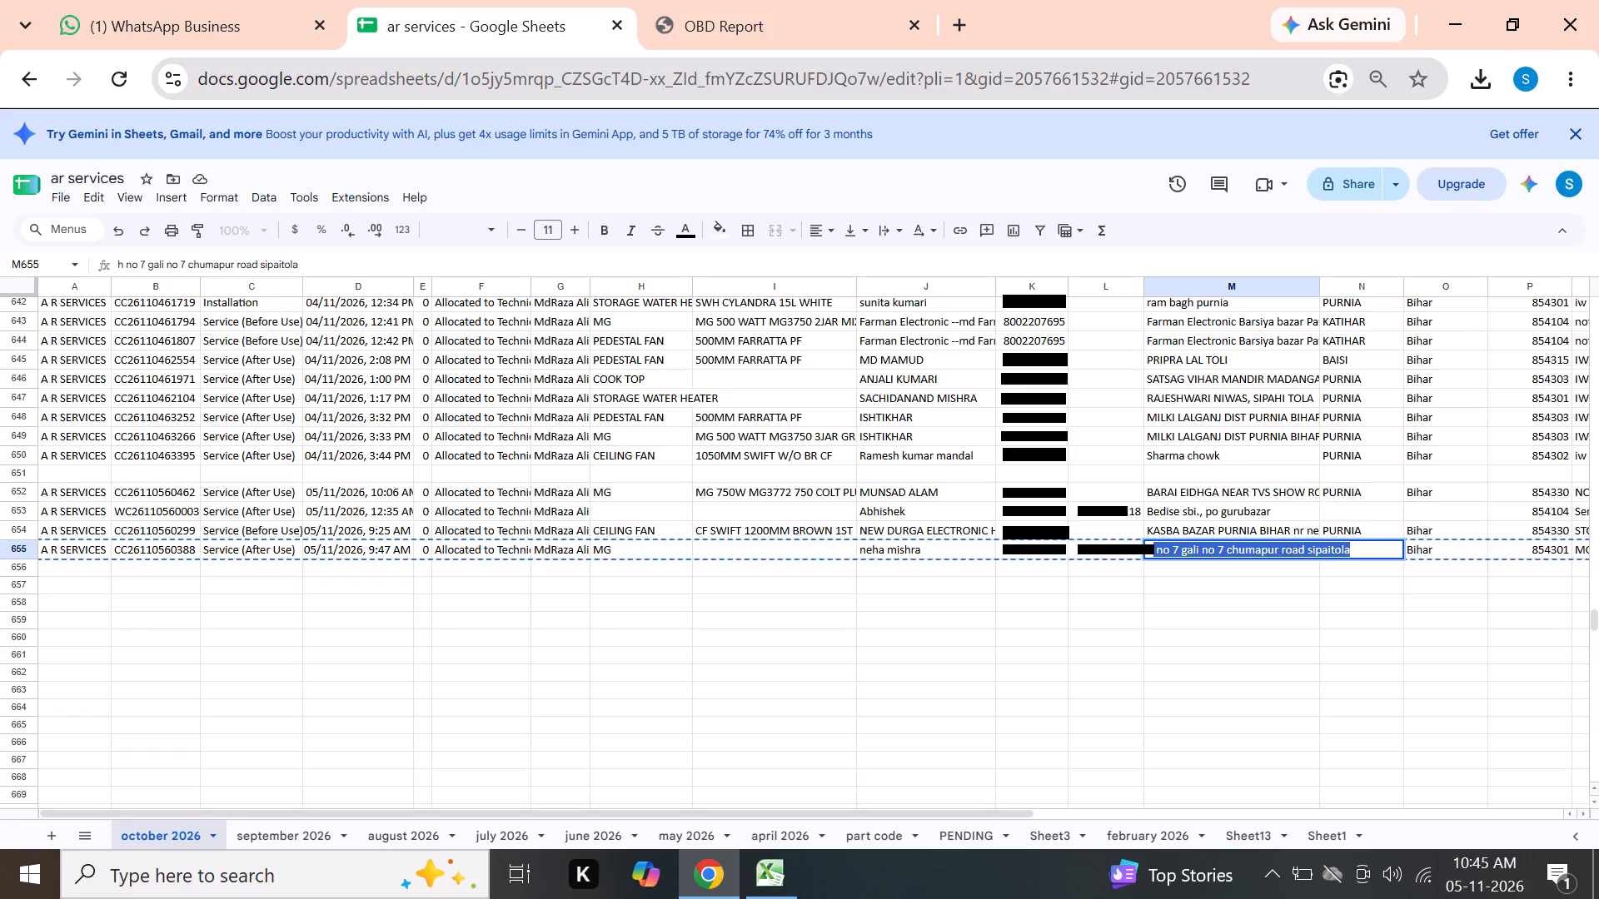
left_click_drag(1150, 554, 1146, 554)
double_click(1145, 554)
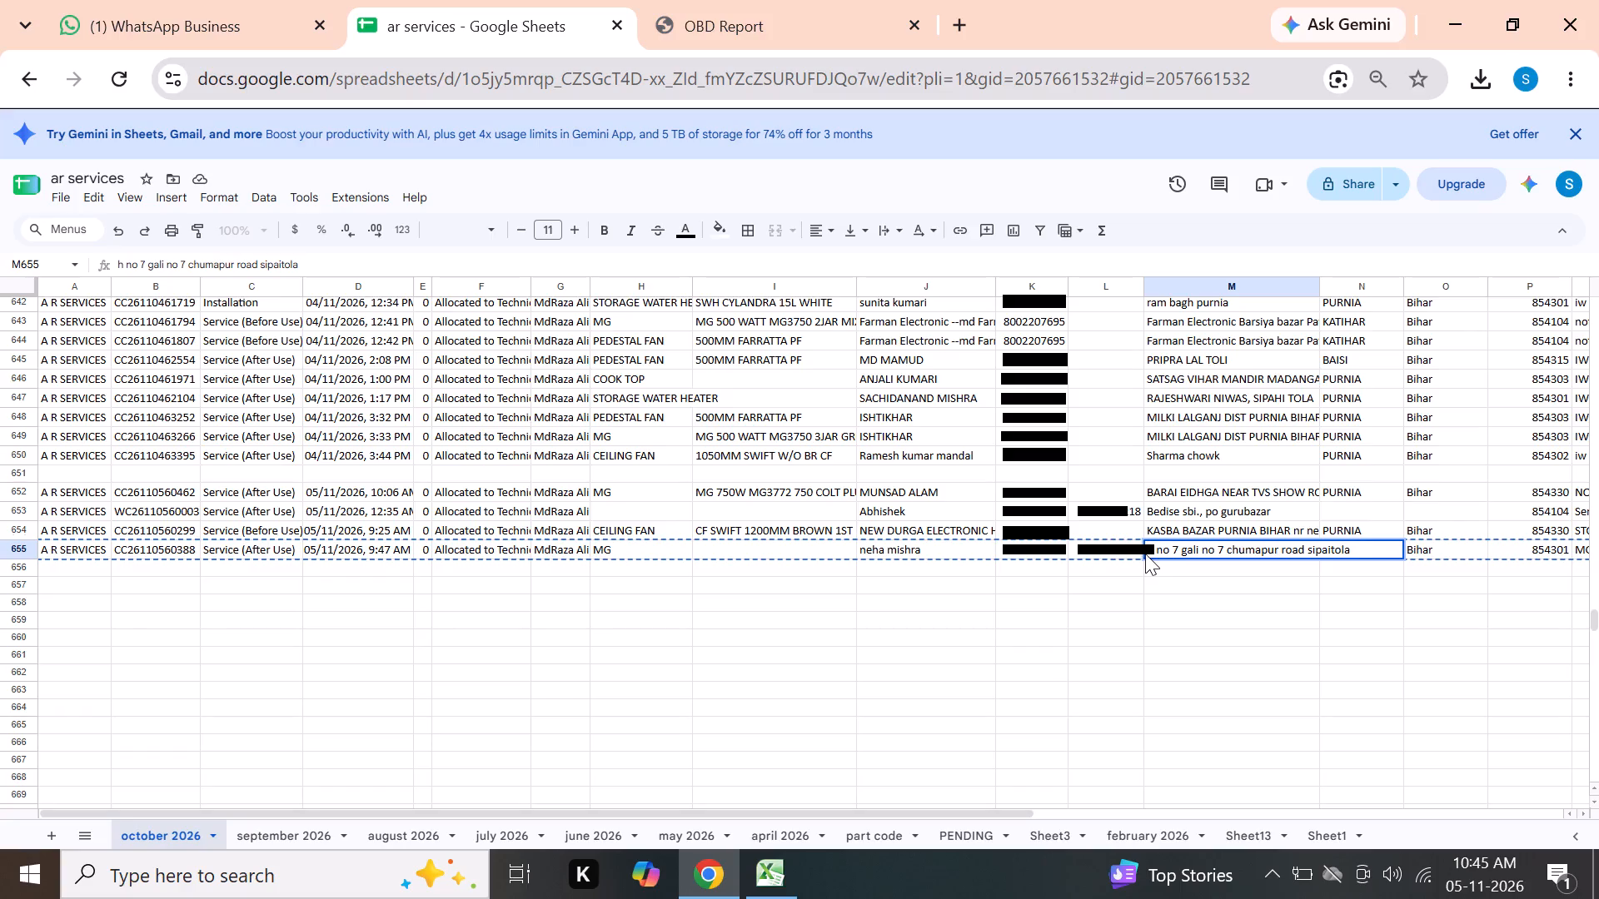
double_click(1149, 549)
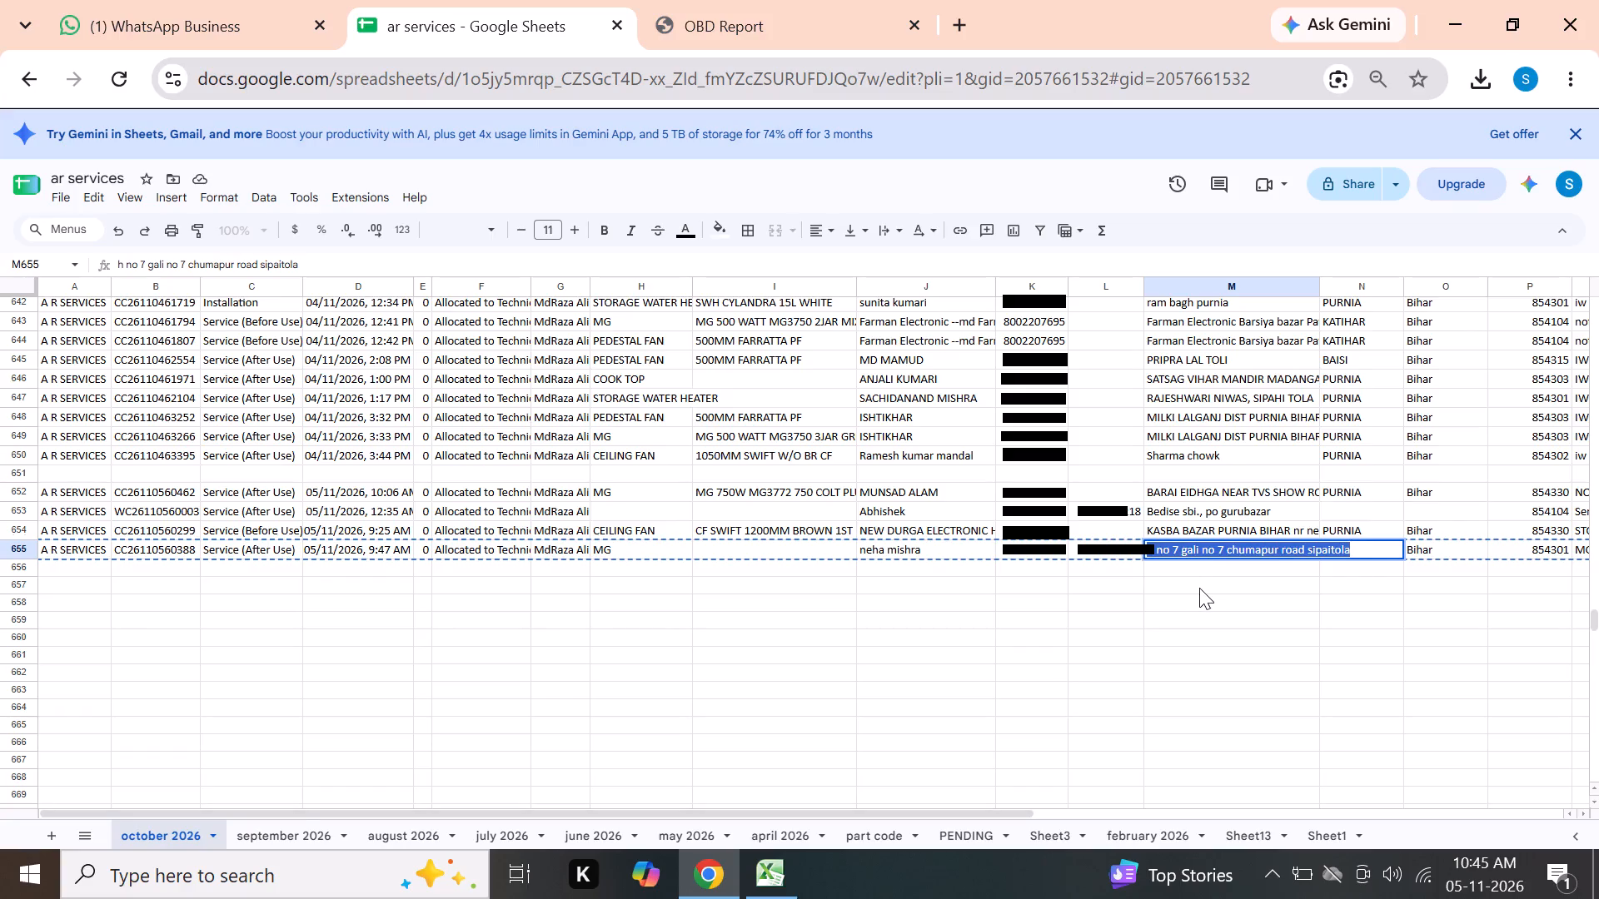
left_click(1199, 588)
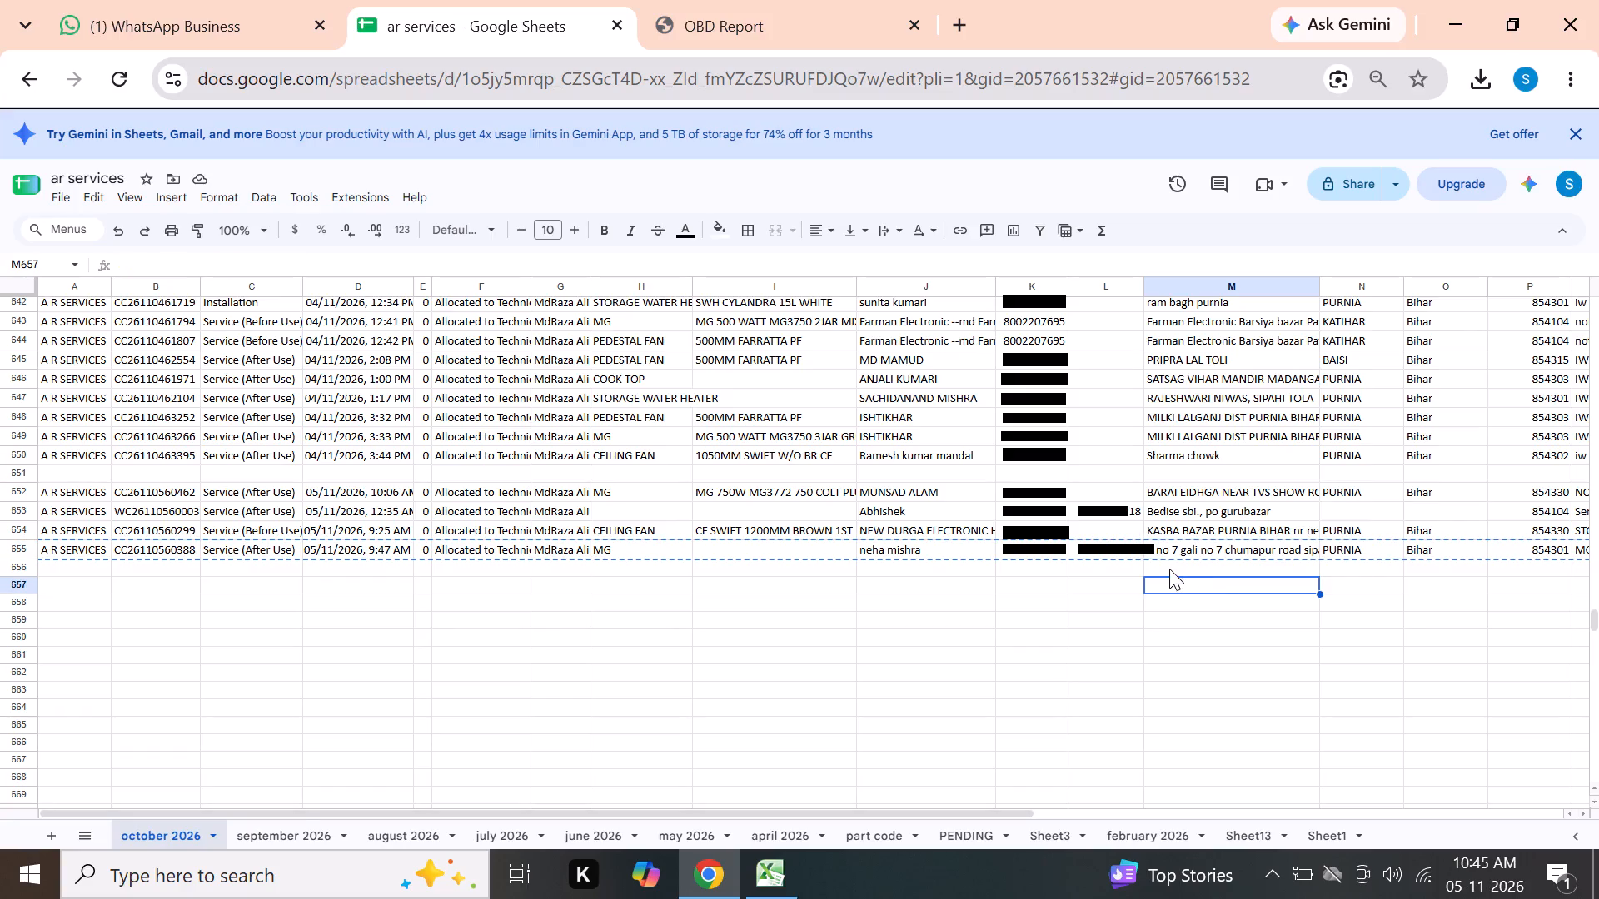
left_click(1165, 541)
triple_click(1160, 550)
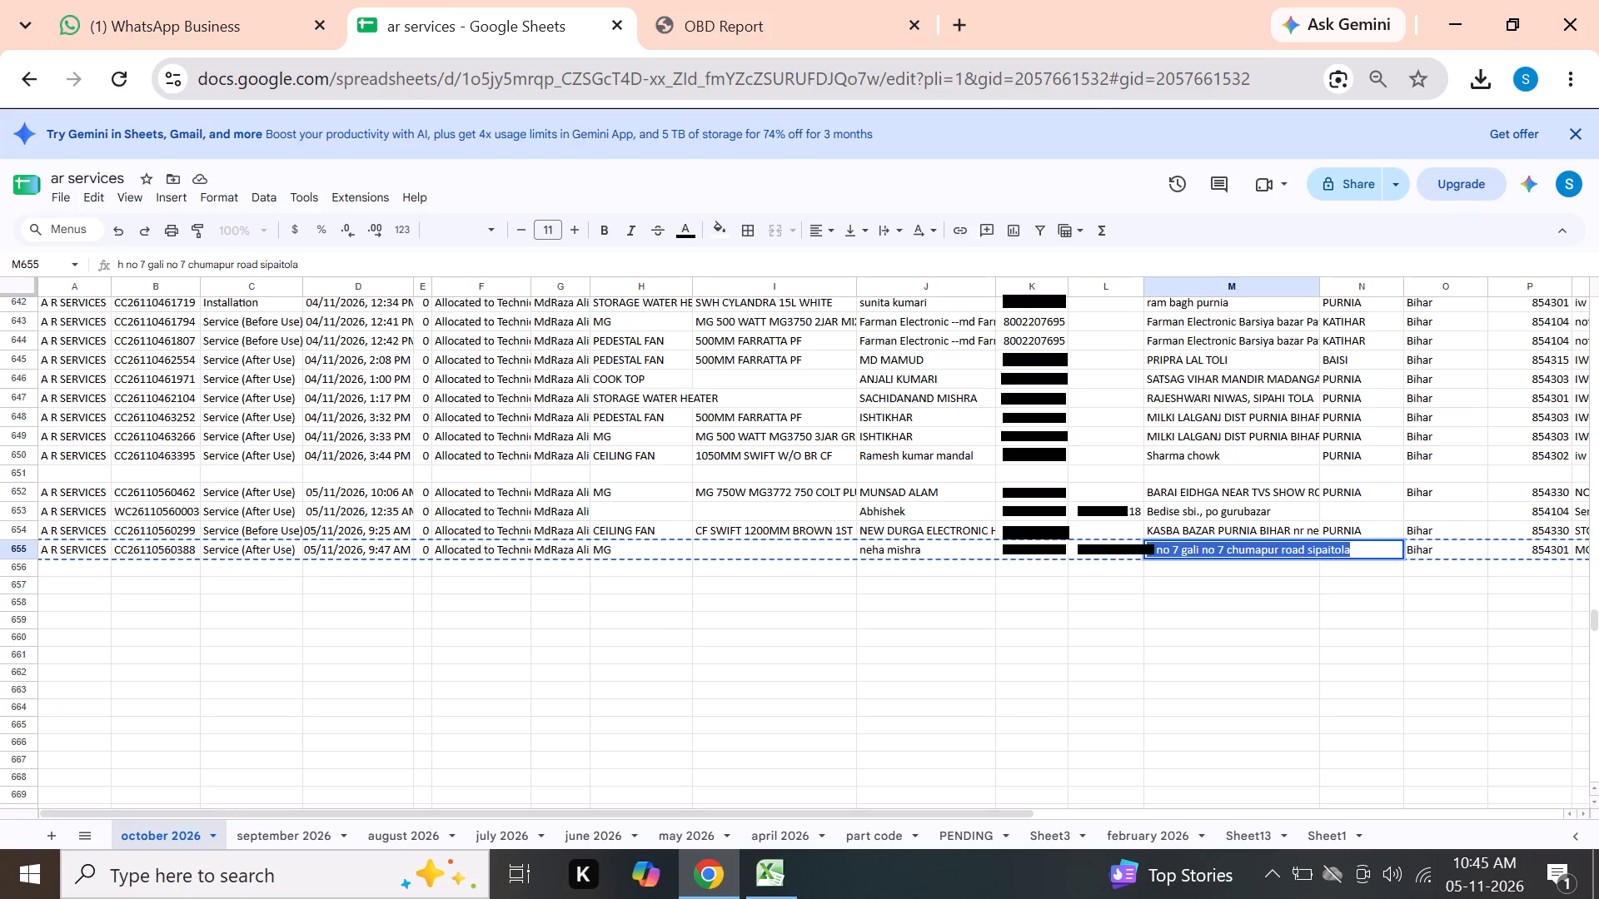
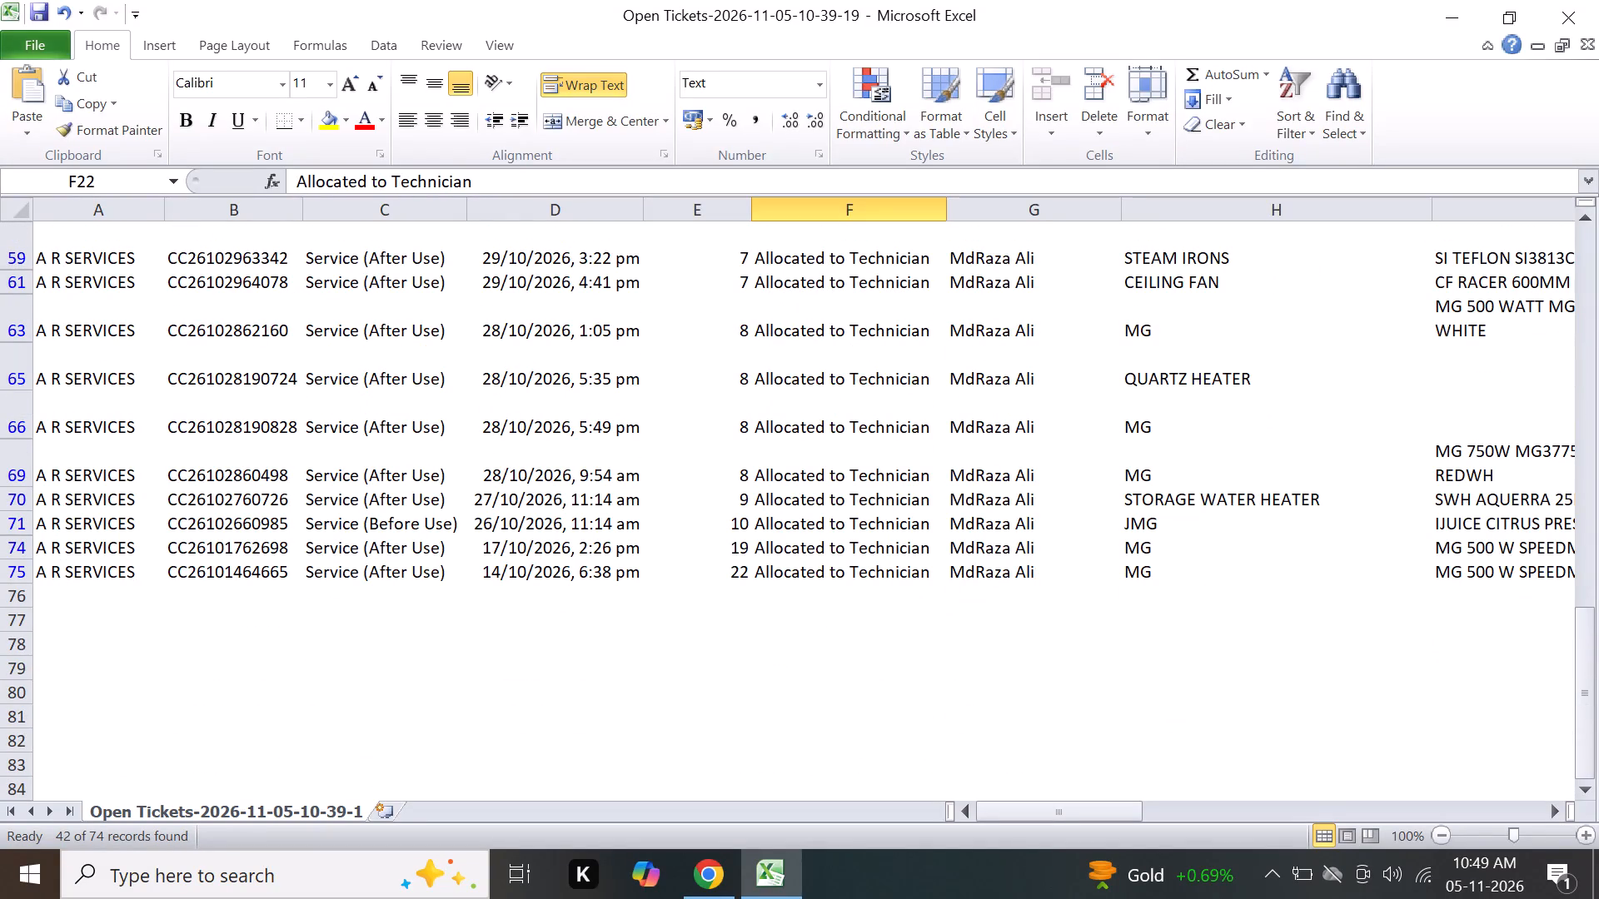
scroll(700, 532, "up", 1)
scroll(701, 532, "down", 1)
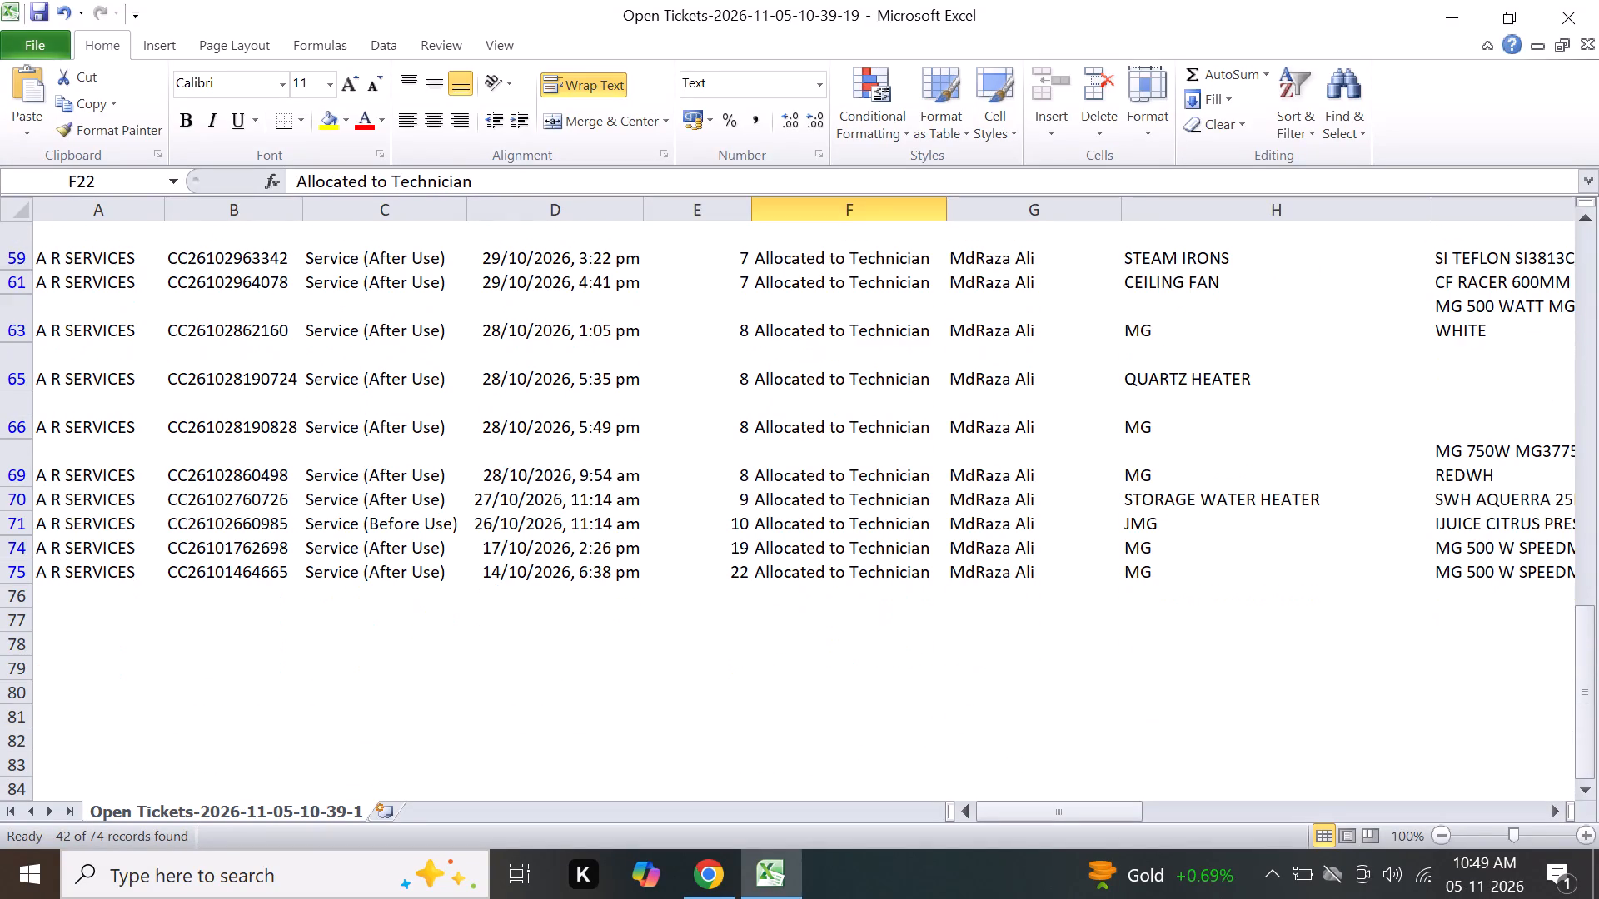
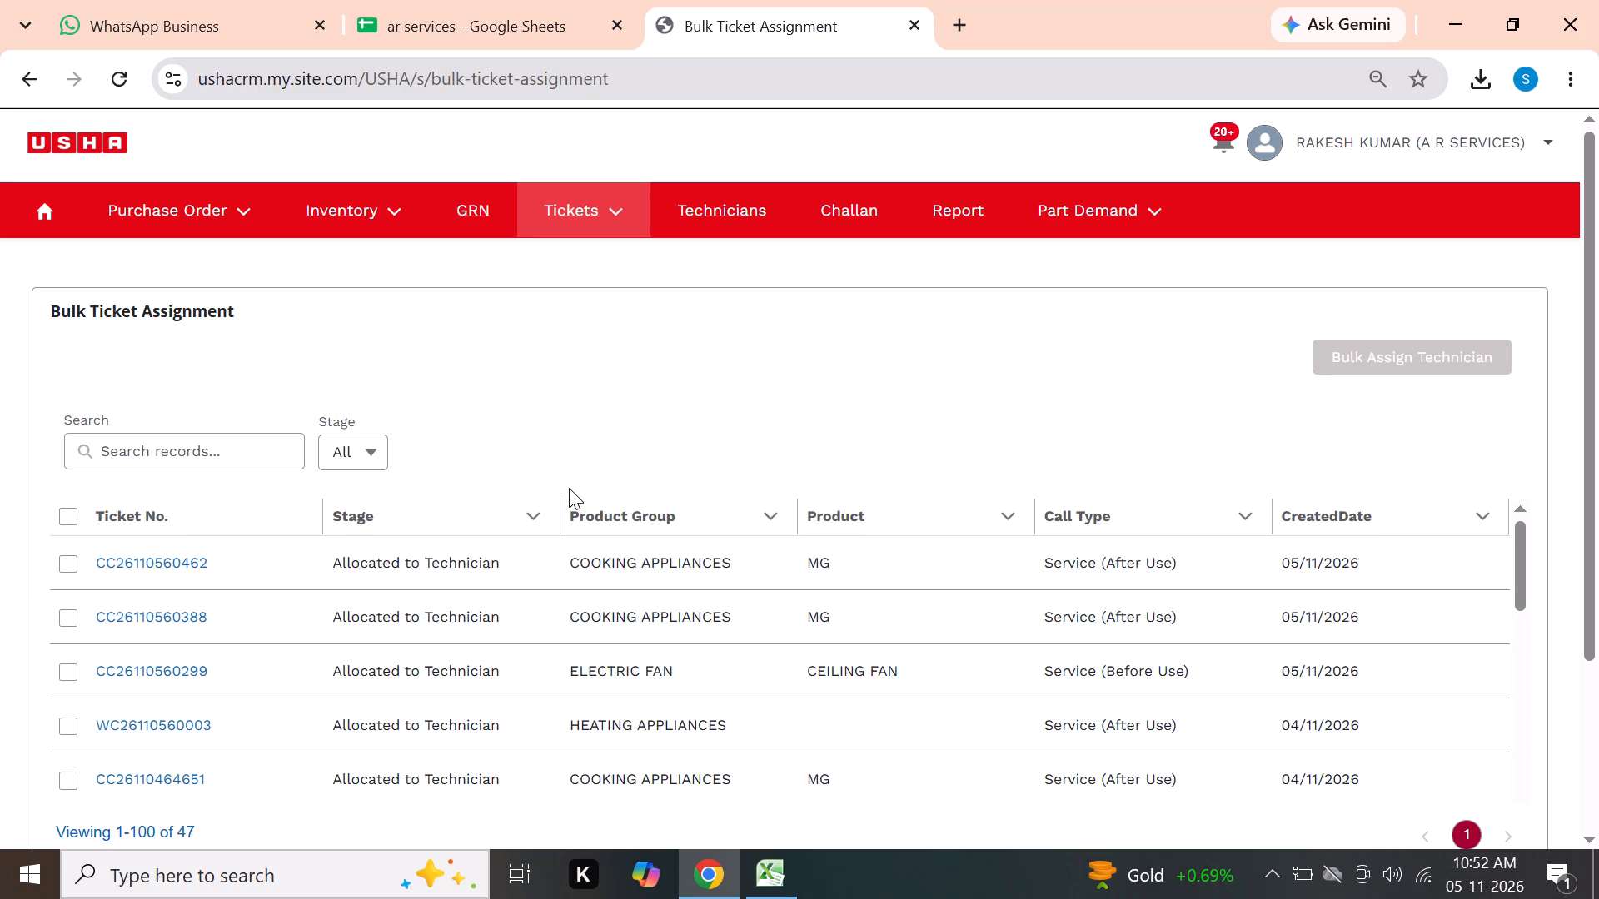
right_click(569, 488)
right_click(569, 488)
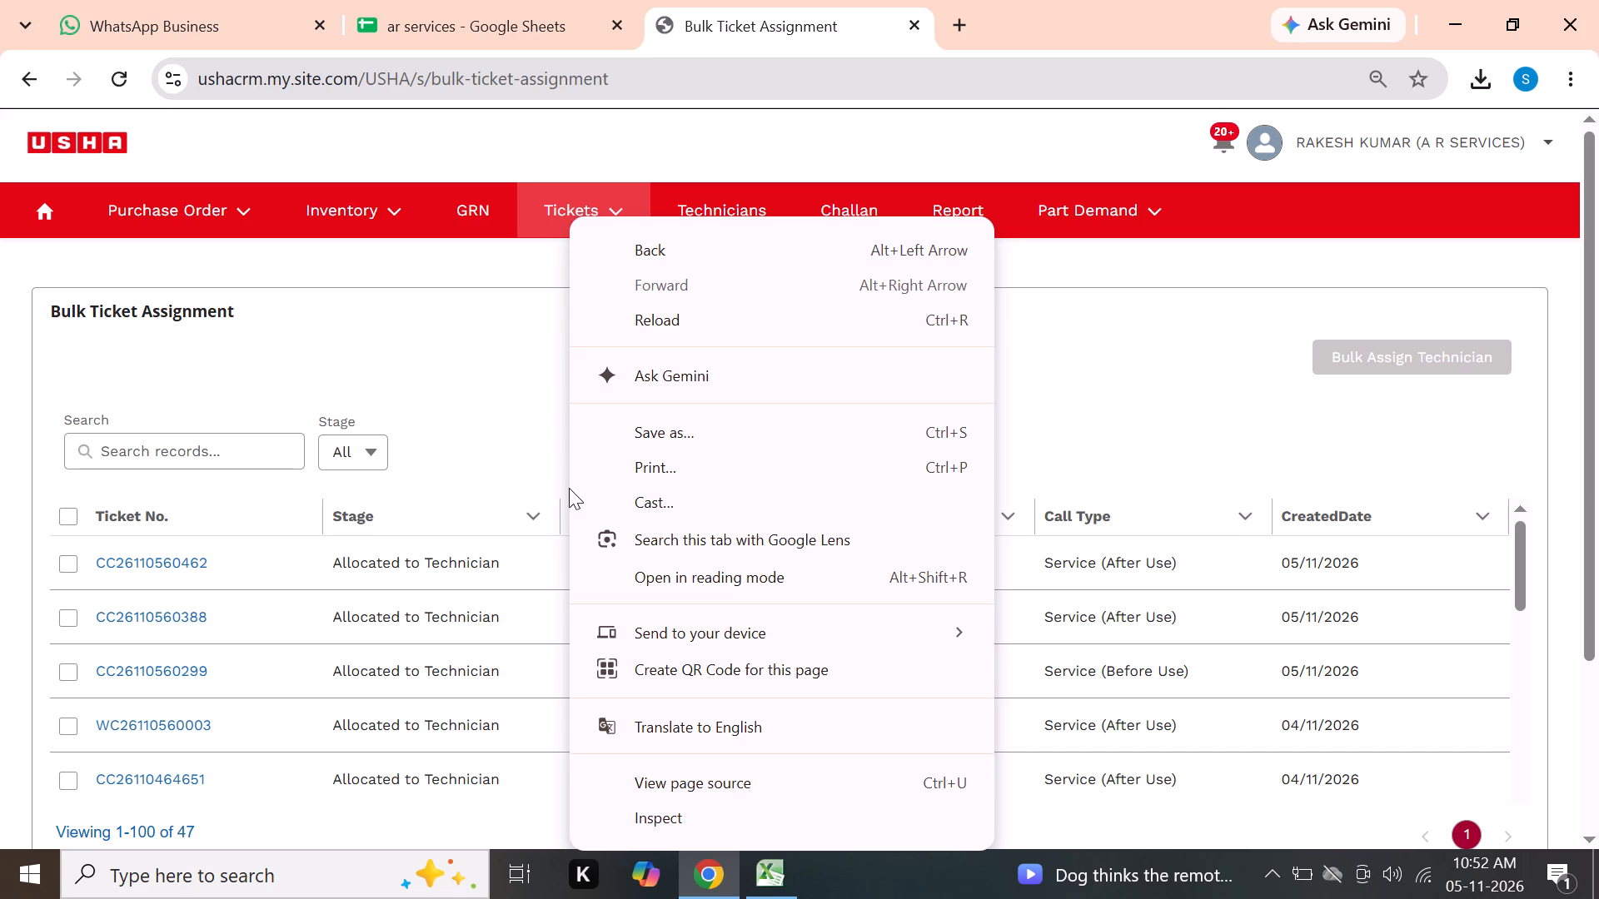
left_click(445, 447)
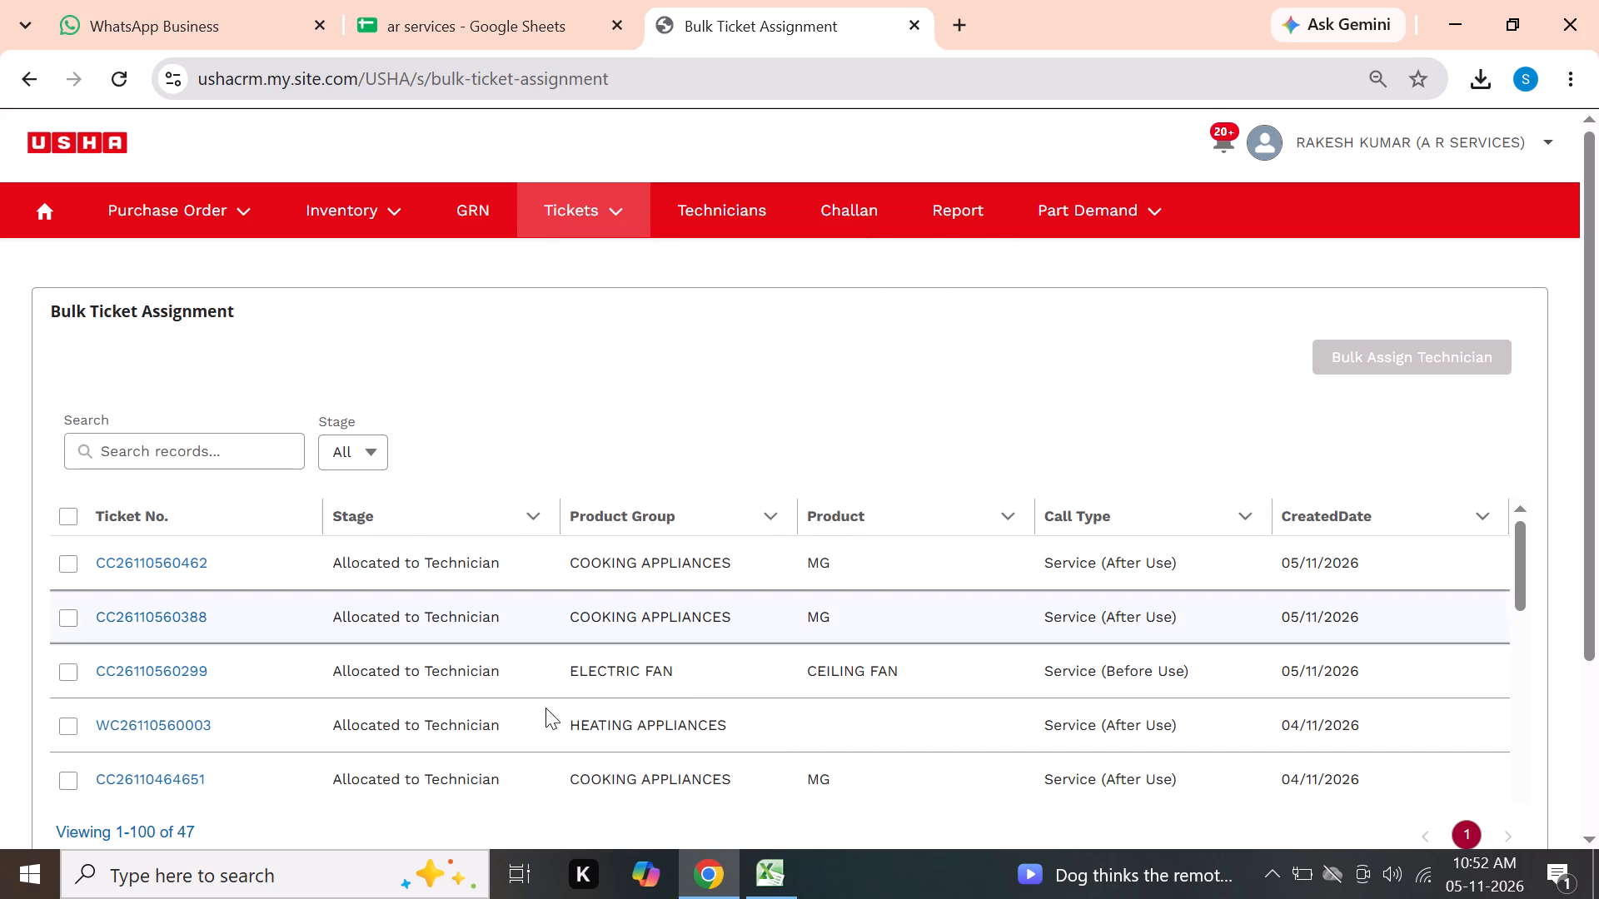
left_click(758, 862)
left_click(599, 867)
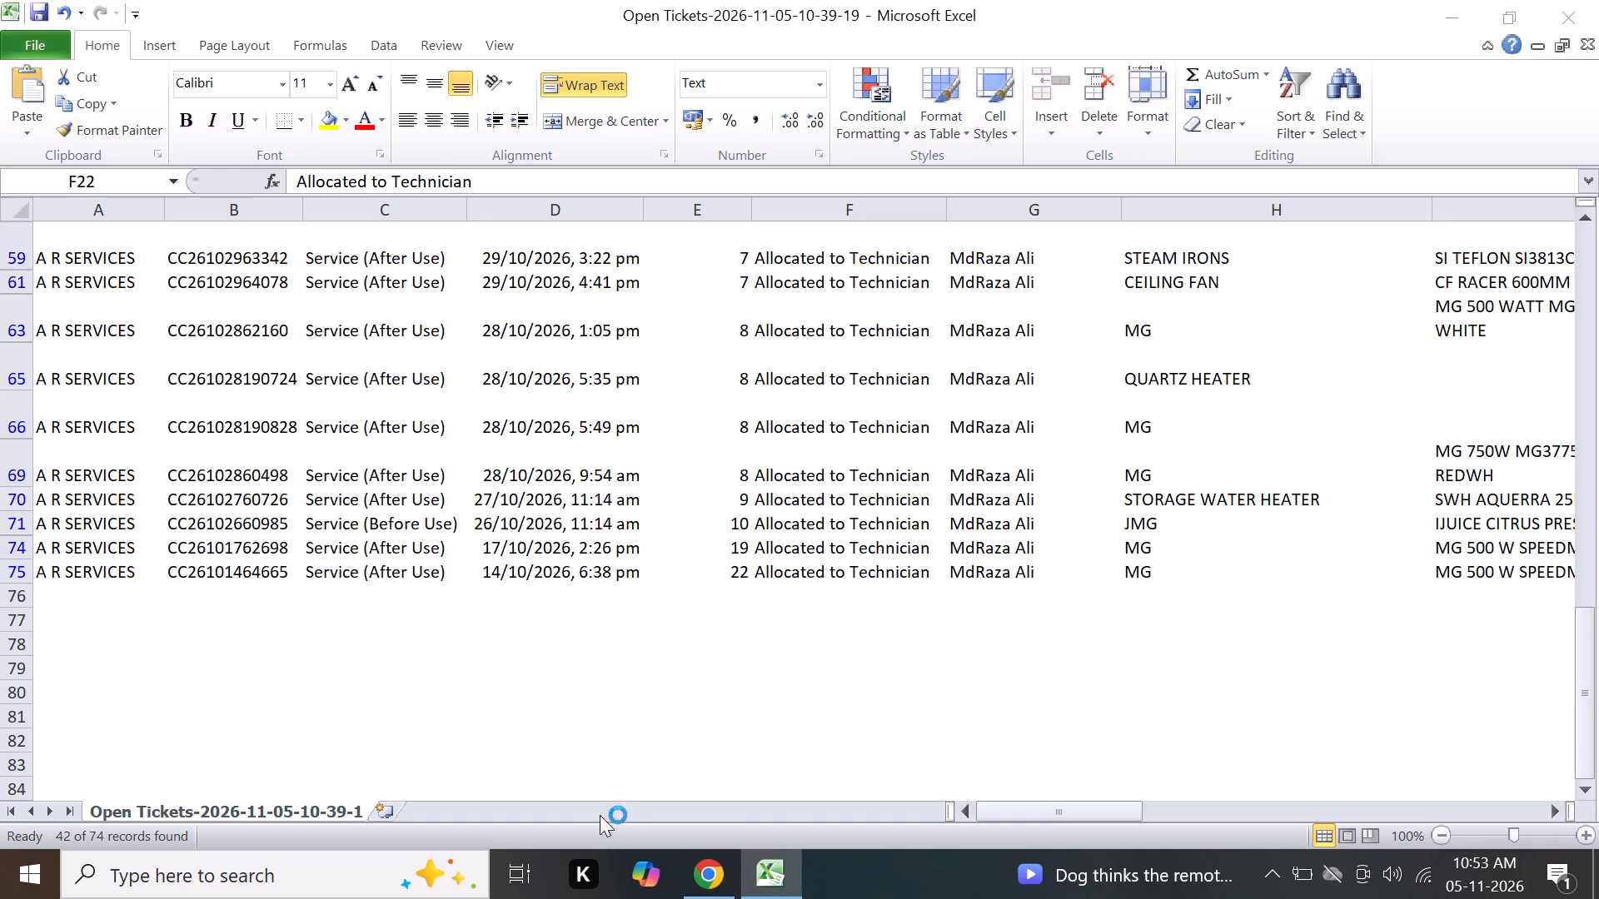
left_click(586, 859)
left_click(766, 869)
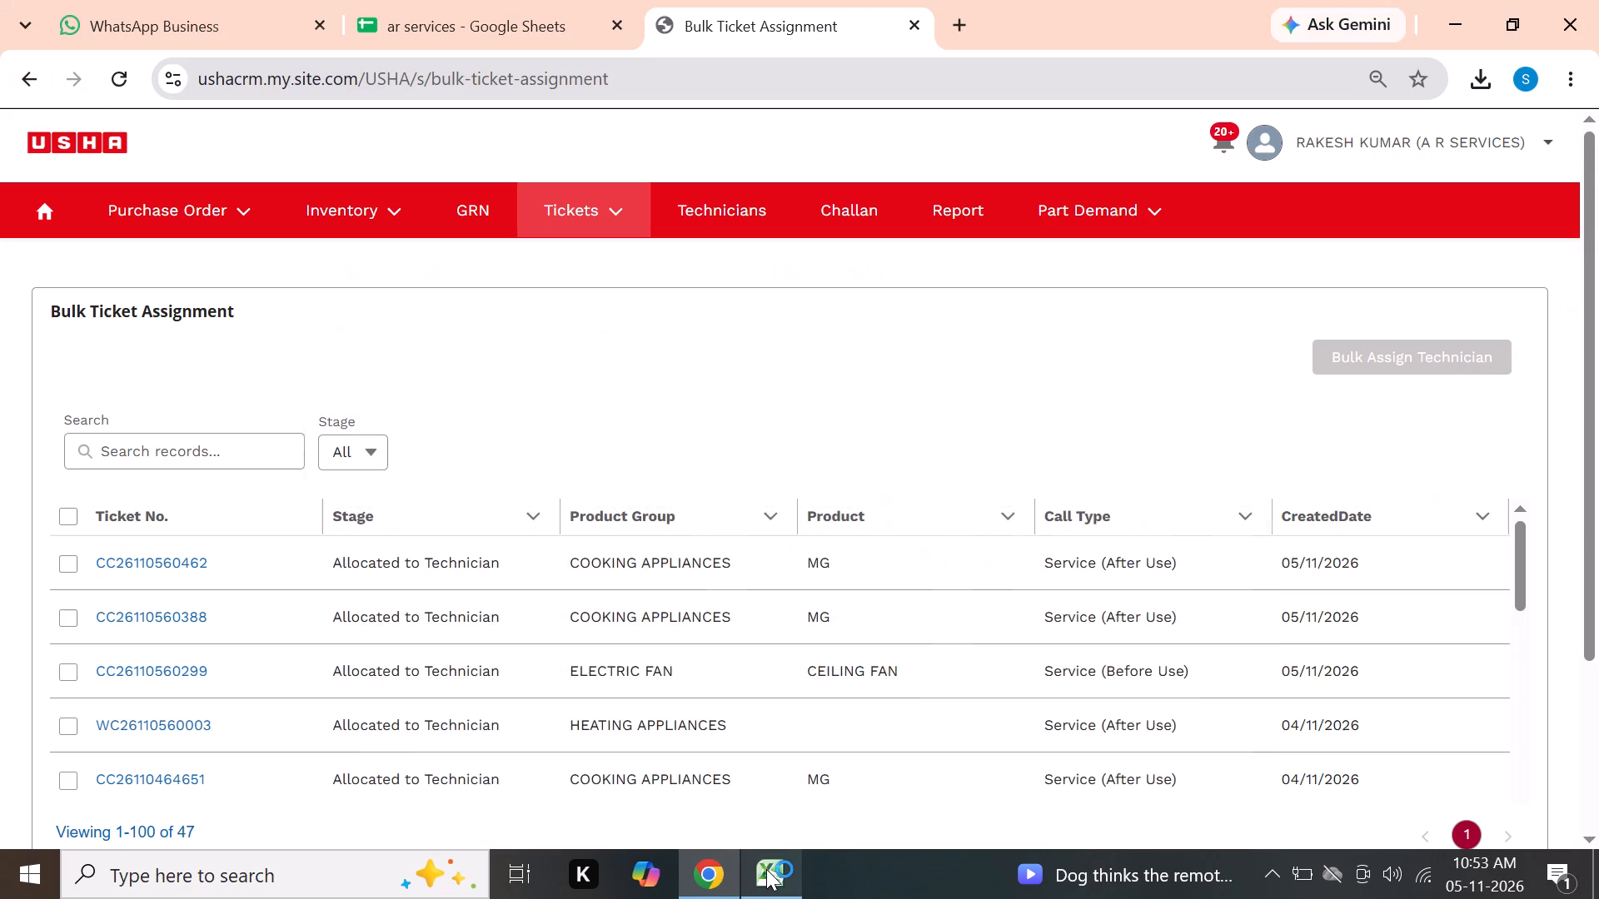
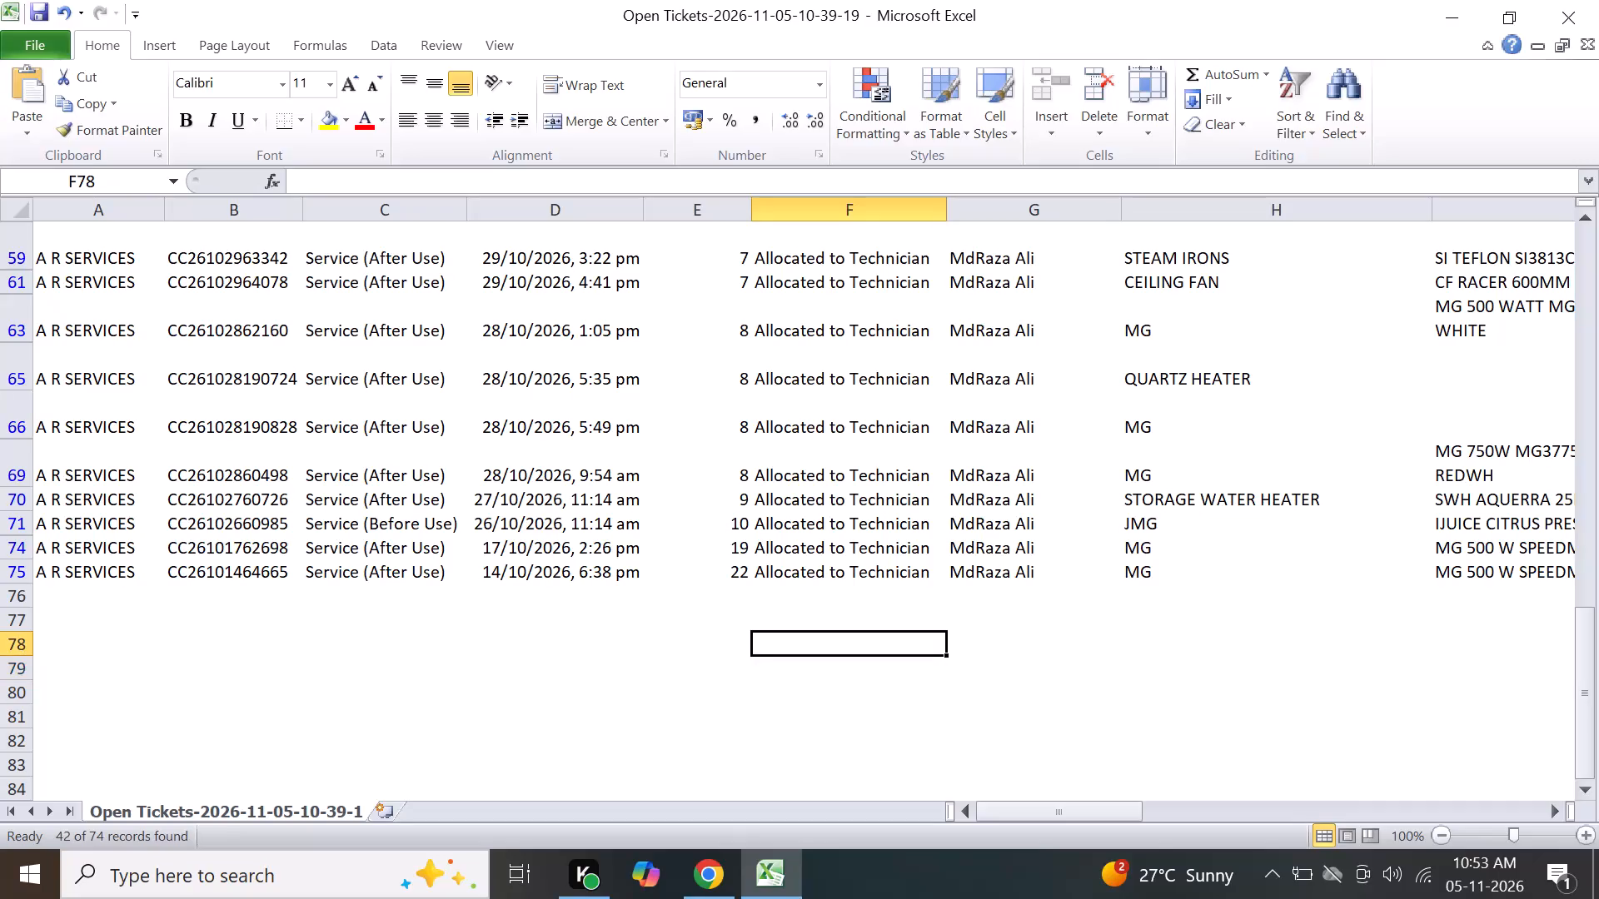
Change the Stage column filter from Allocated to Technician so that only On Visit tickets are shown.
left_click(841, 627)
scroll(829, 496, "up", 5)
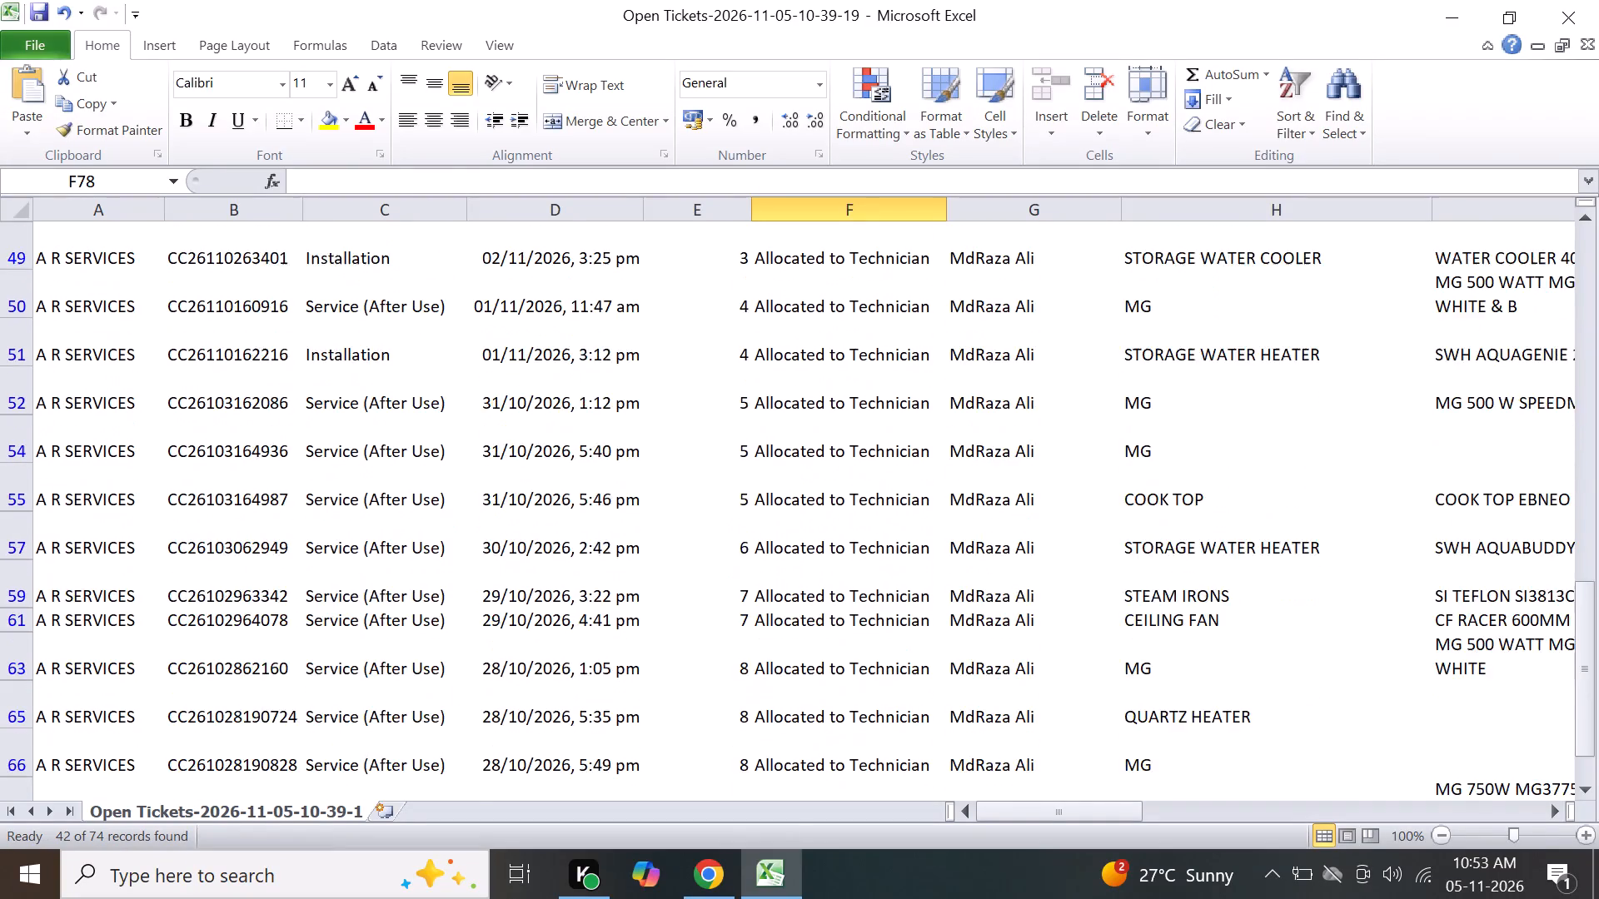
scroll(828, 495, "up", 16)
left_click(941, 287)
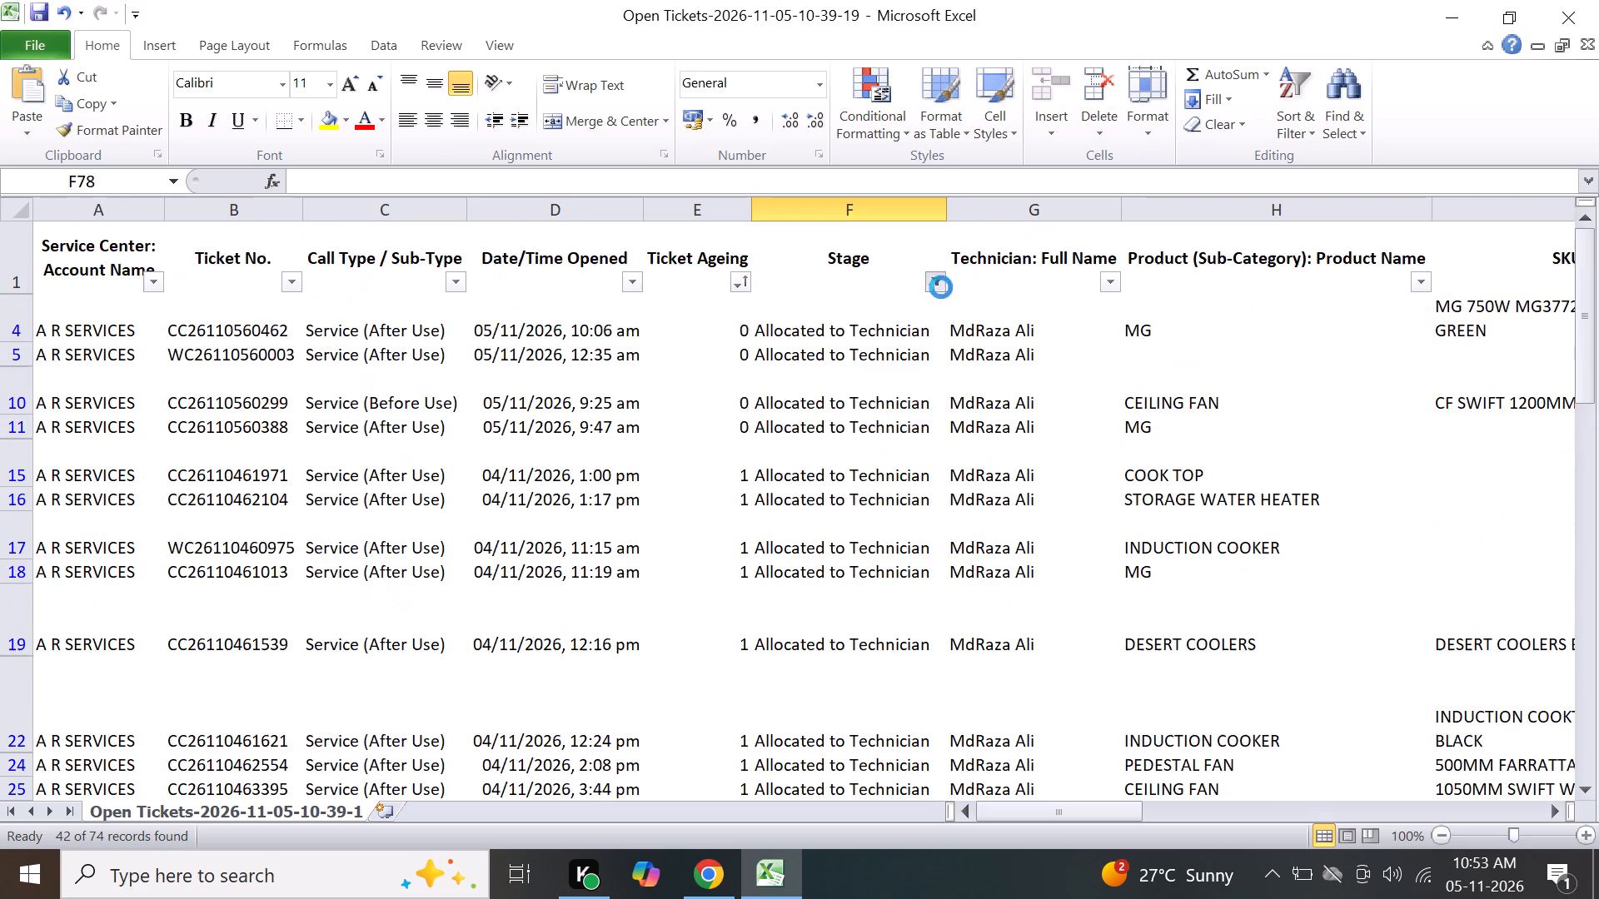
left_click(704, 525)
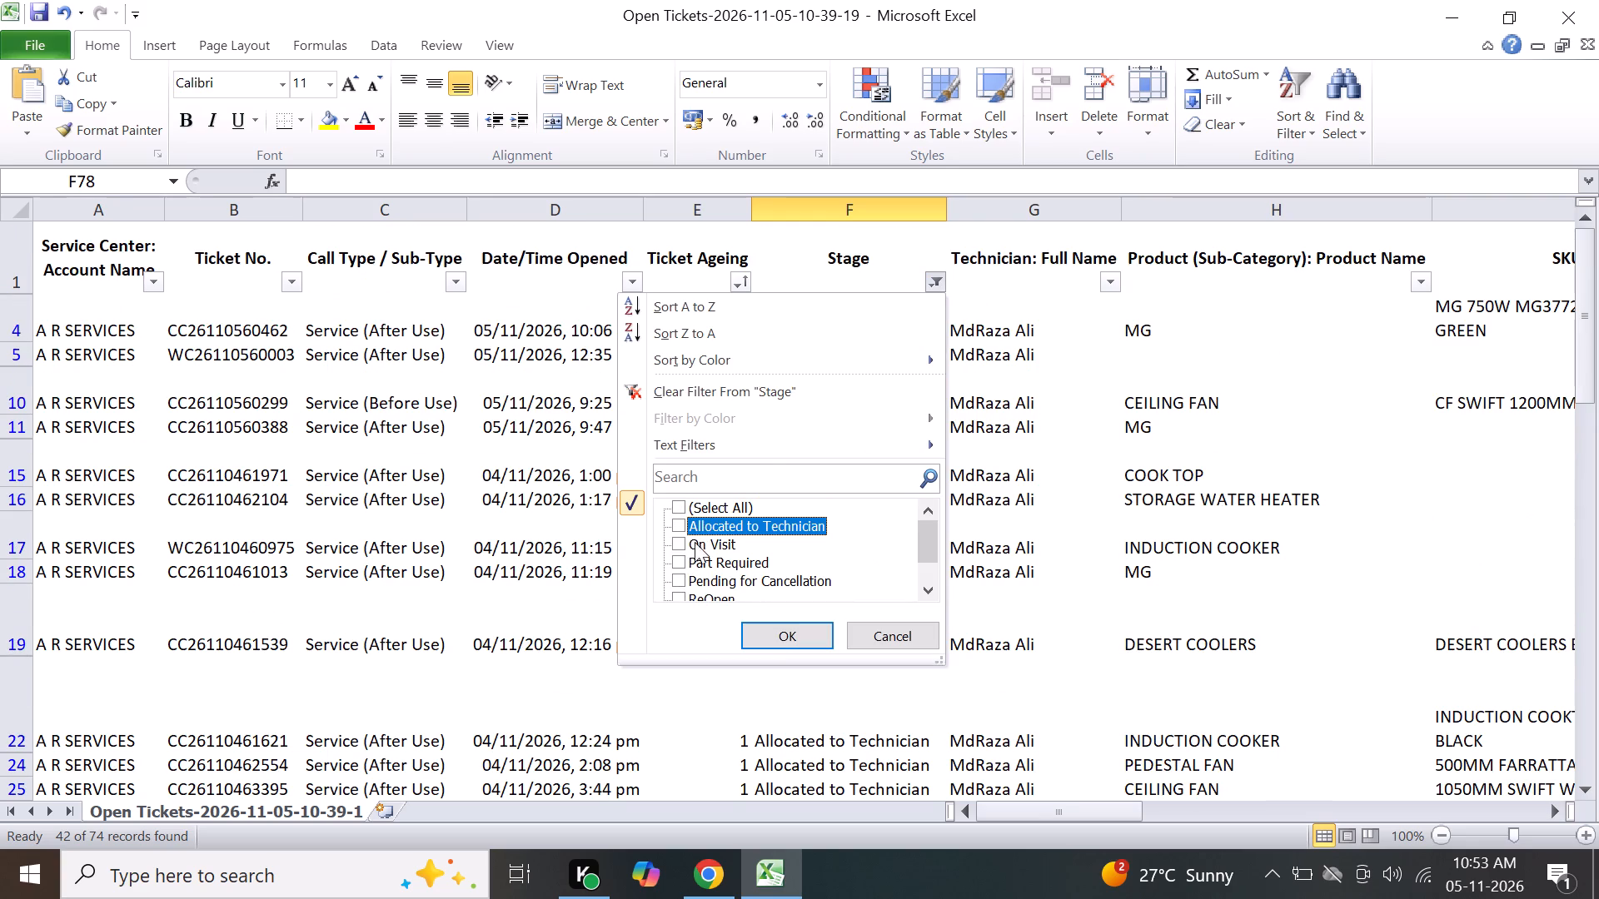
left_click(678, 540)
left_click(786, 638)
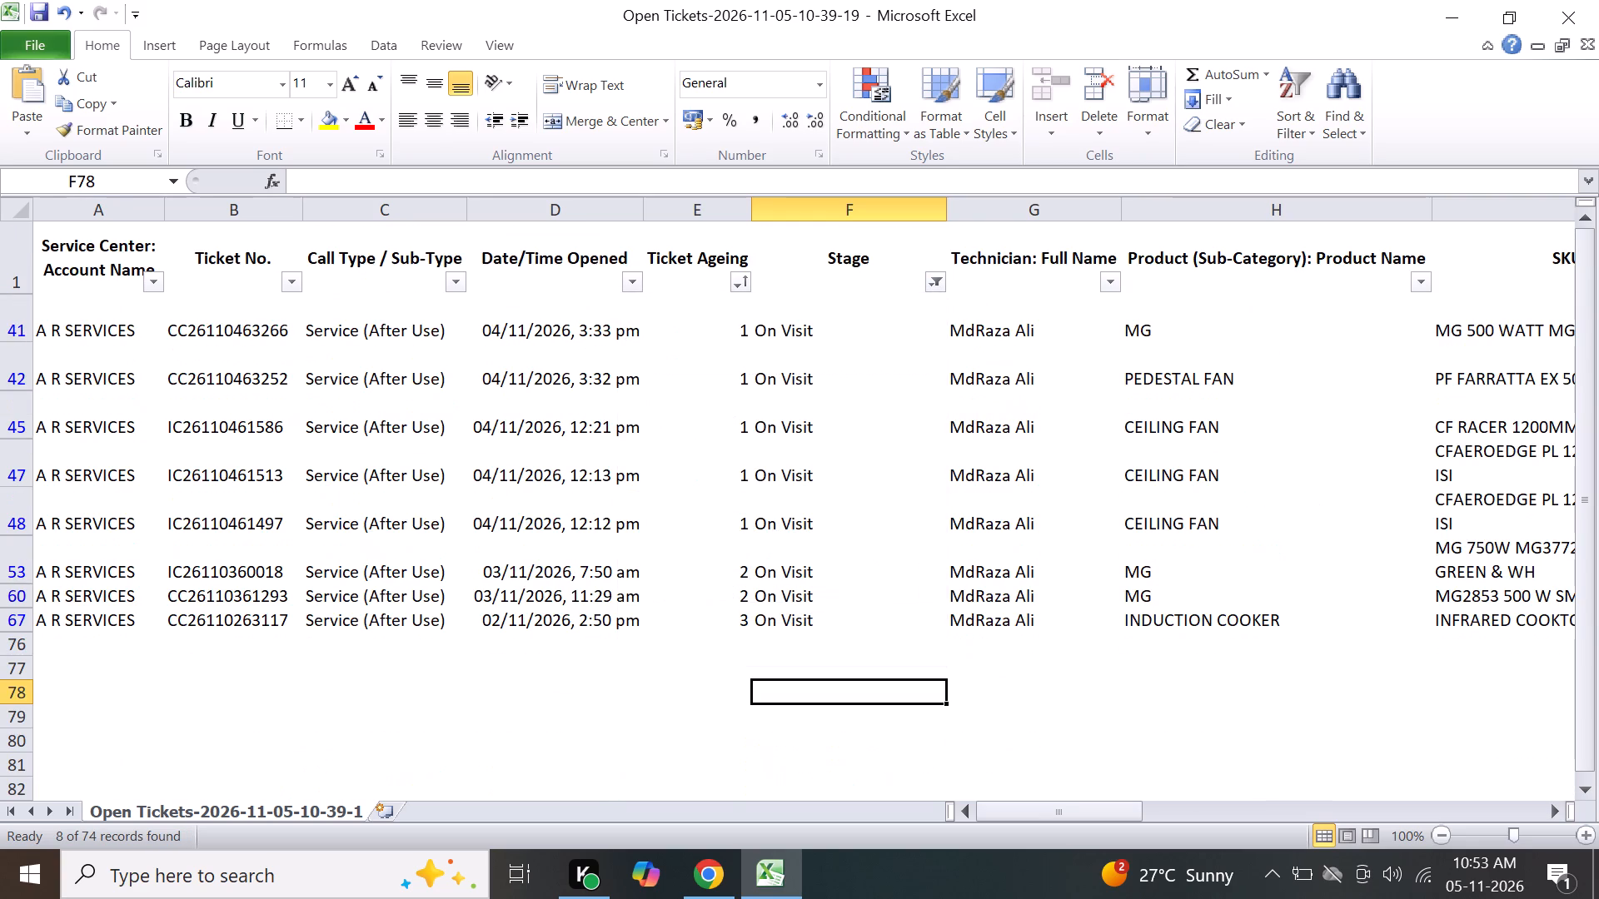
left_click(996, 671)
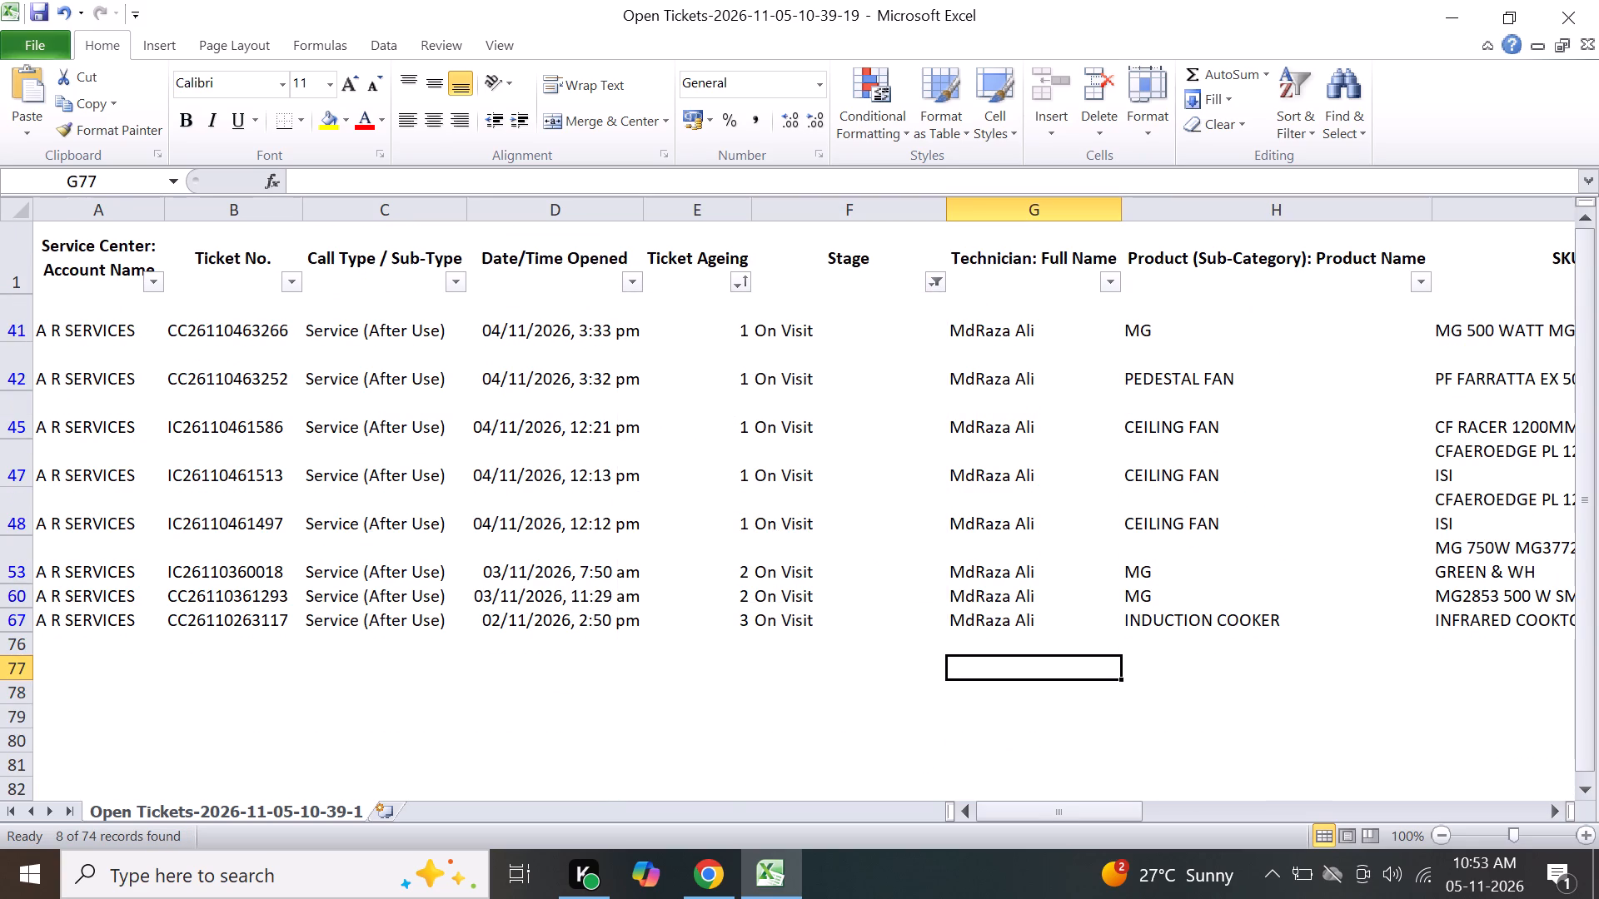
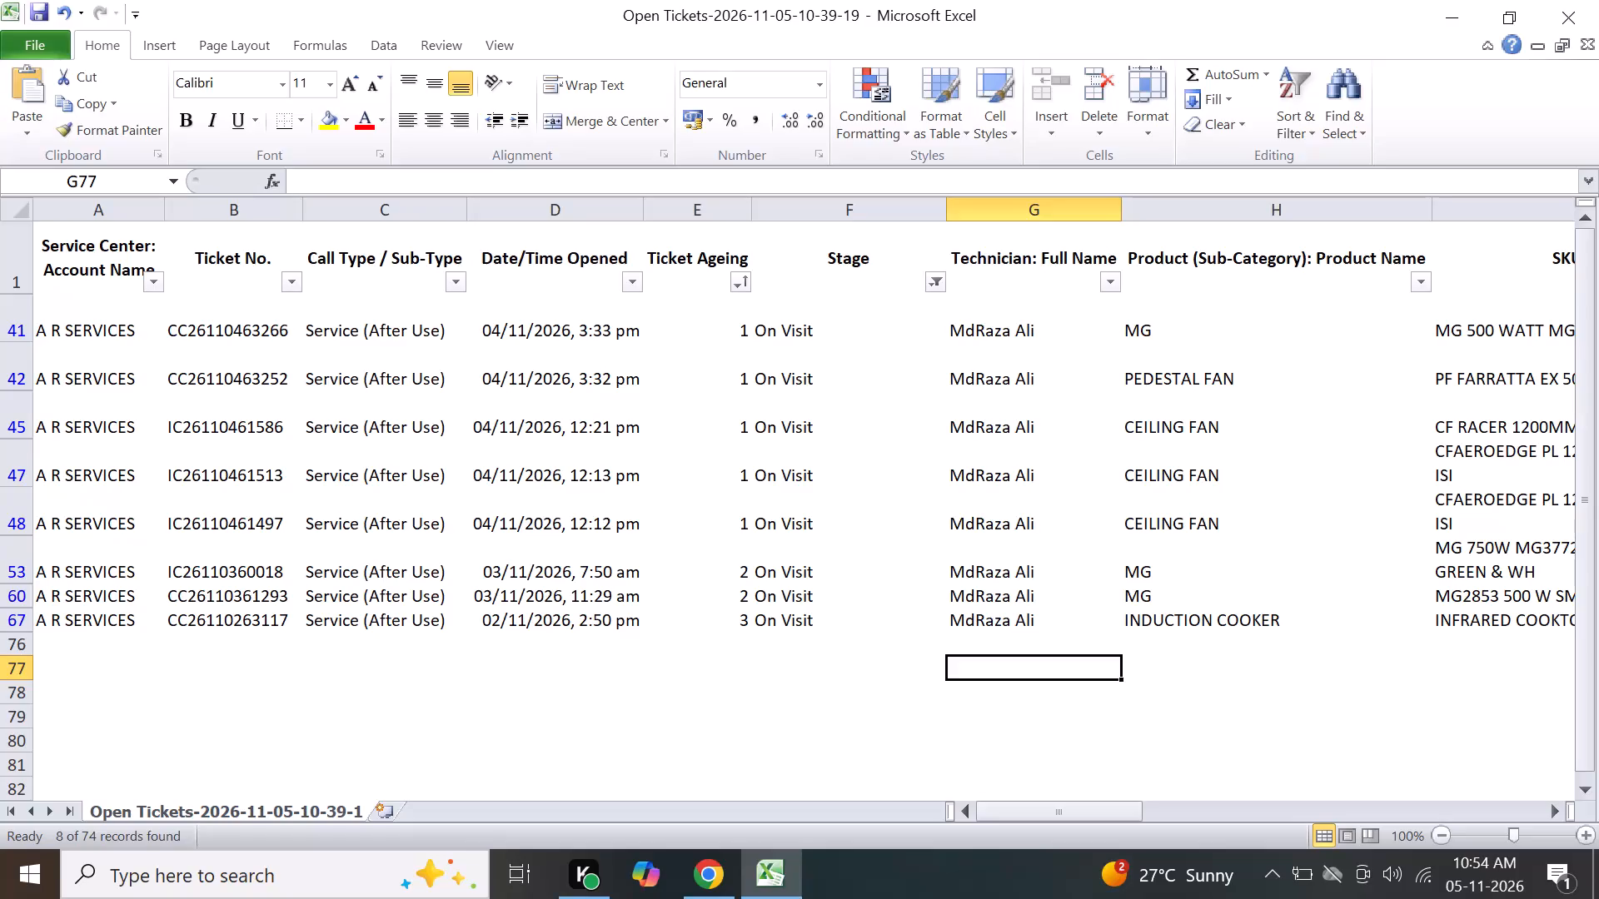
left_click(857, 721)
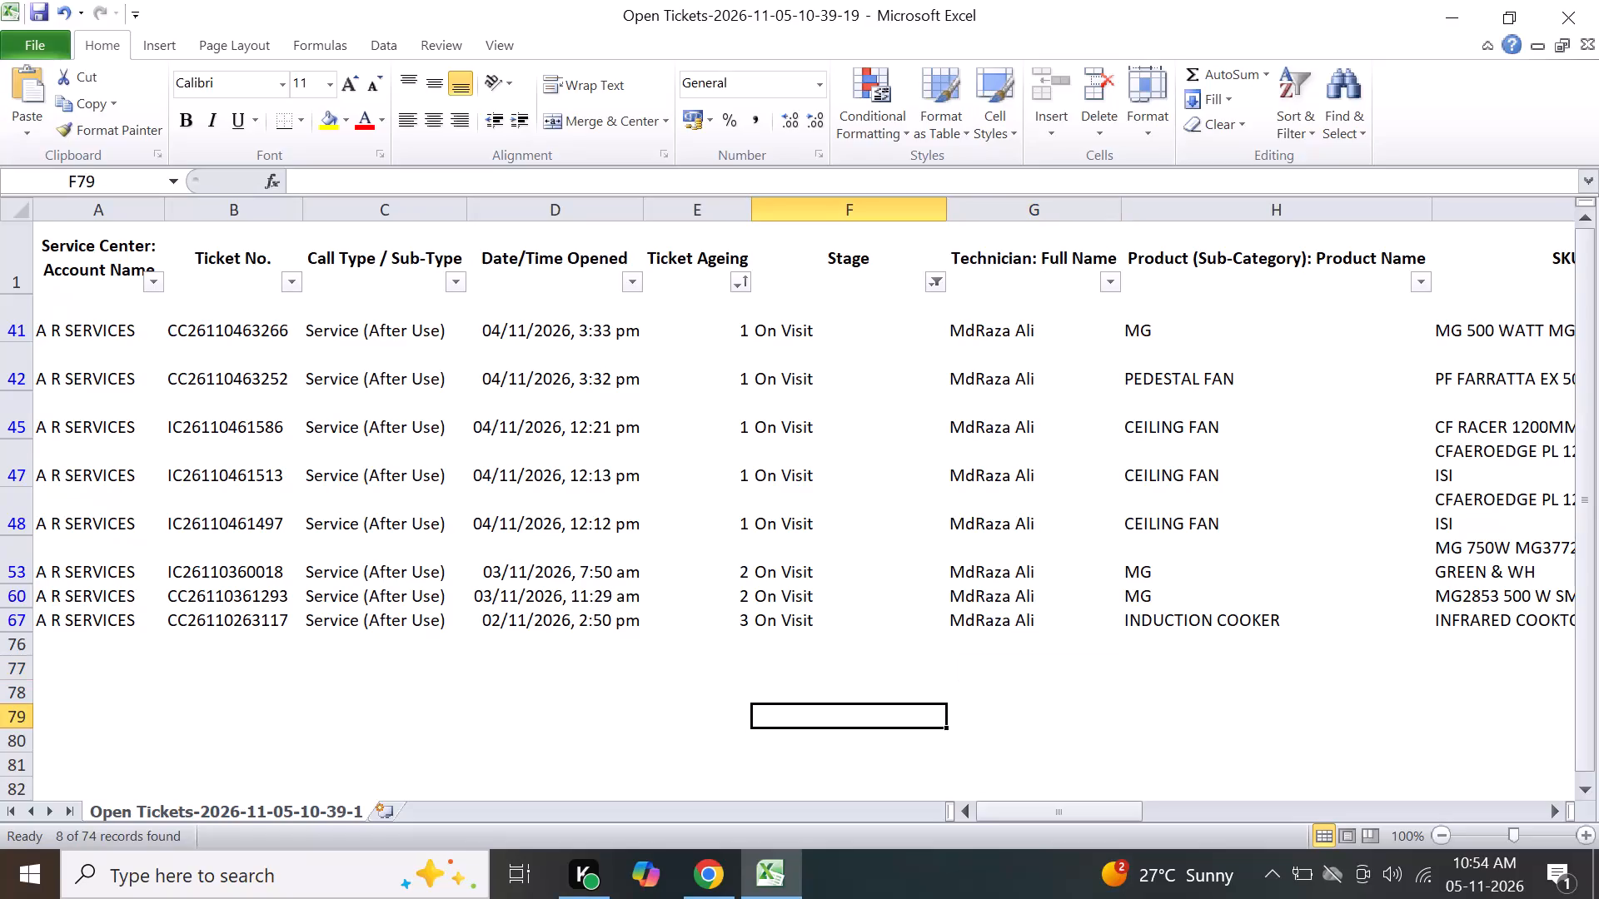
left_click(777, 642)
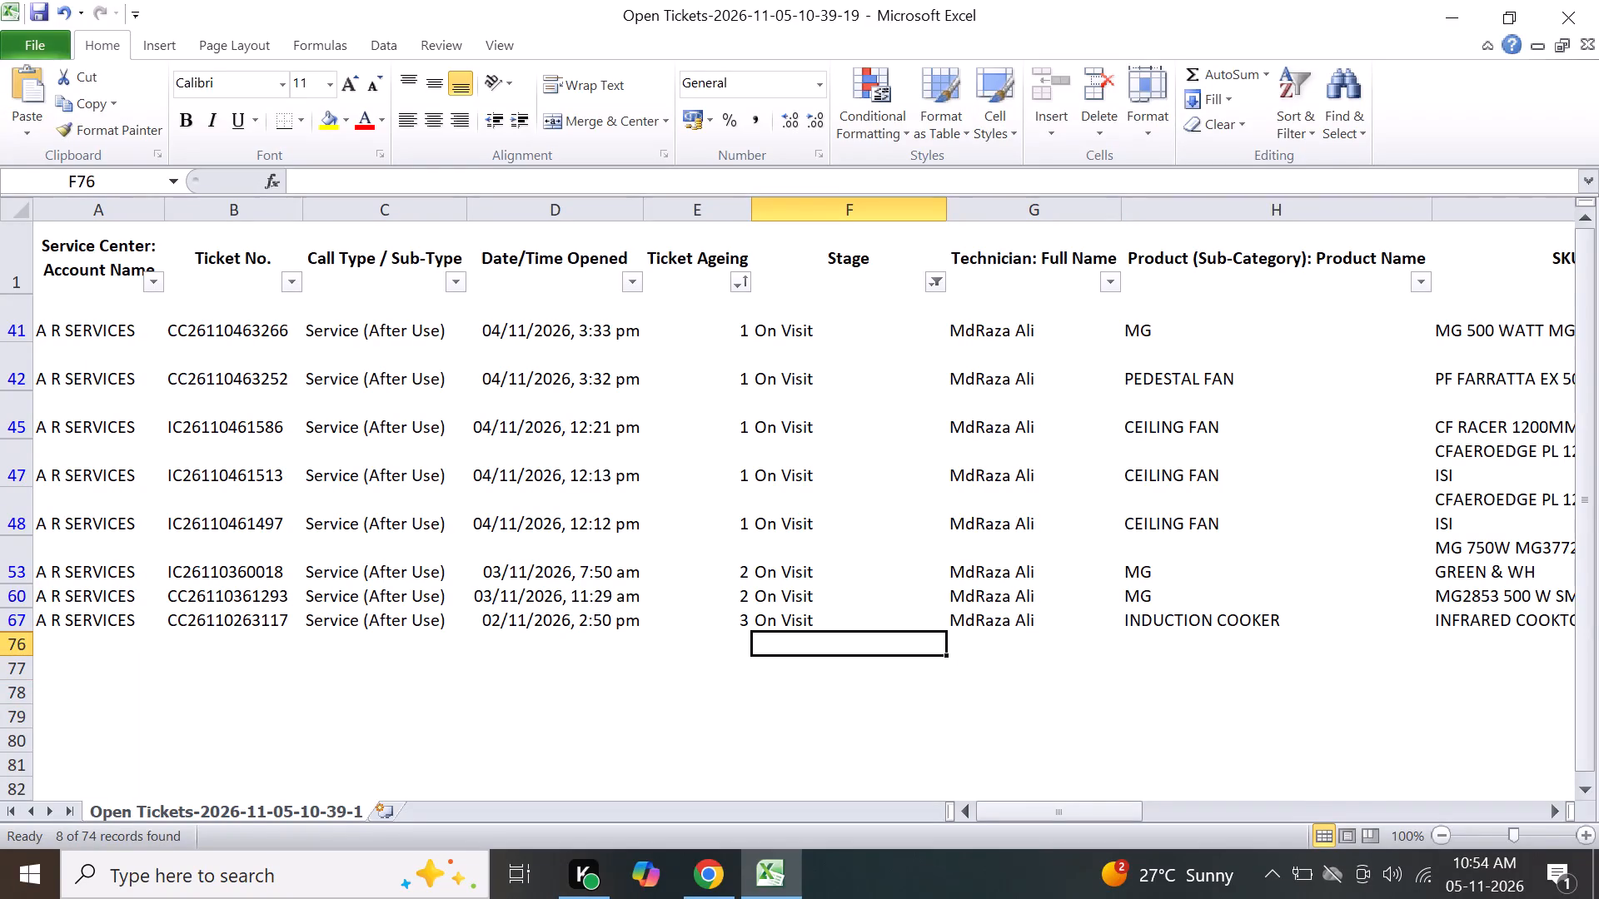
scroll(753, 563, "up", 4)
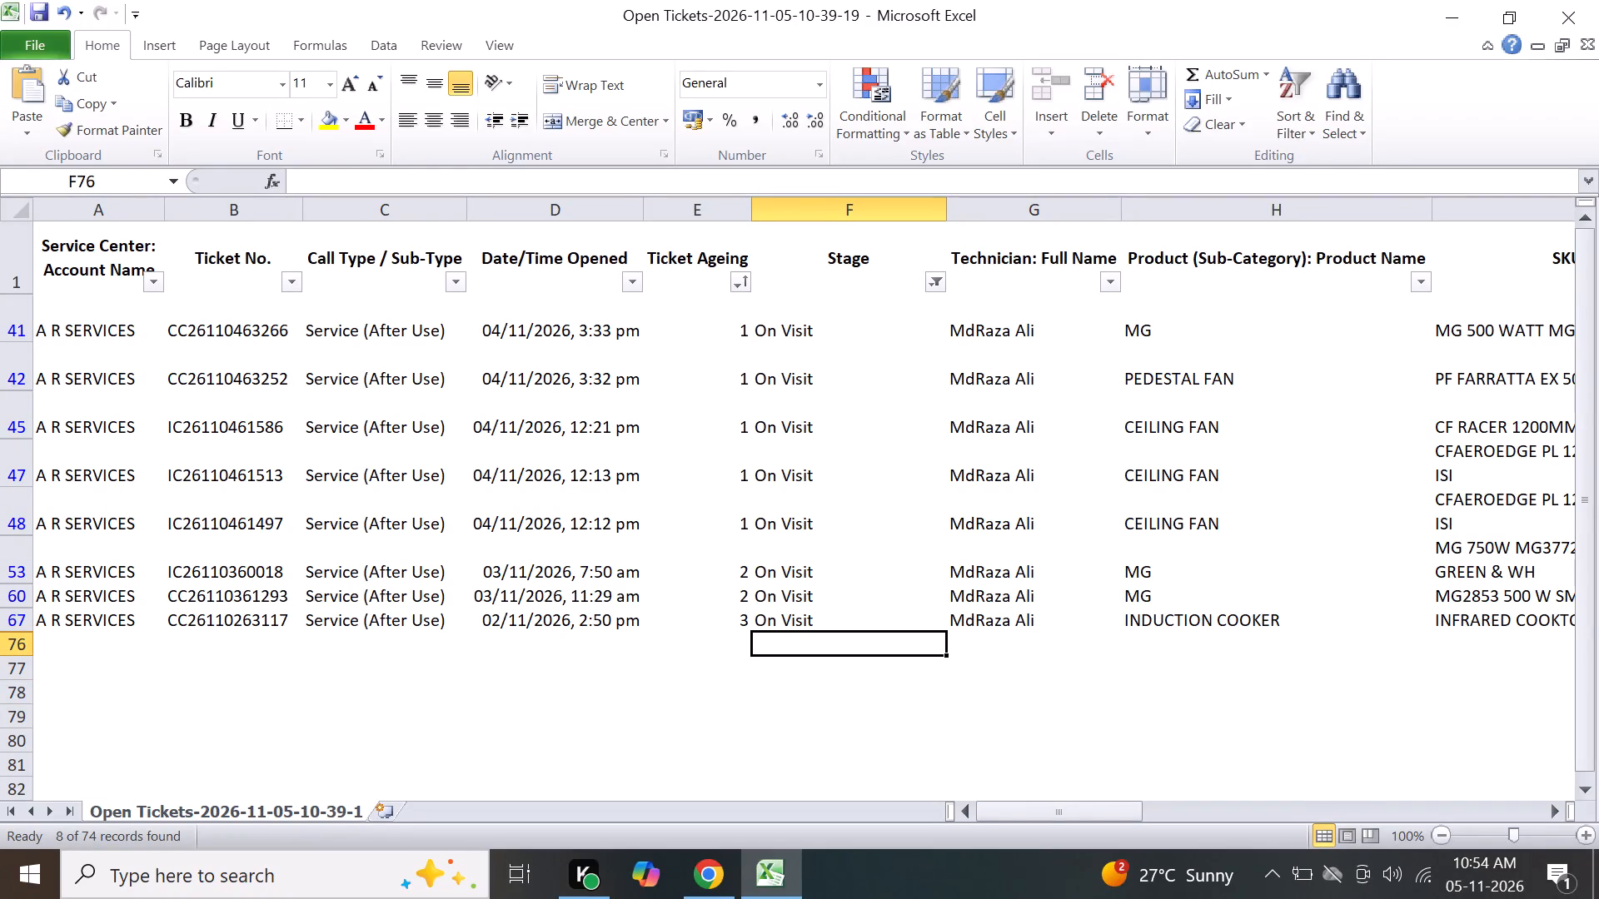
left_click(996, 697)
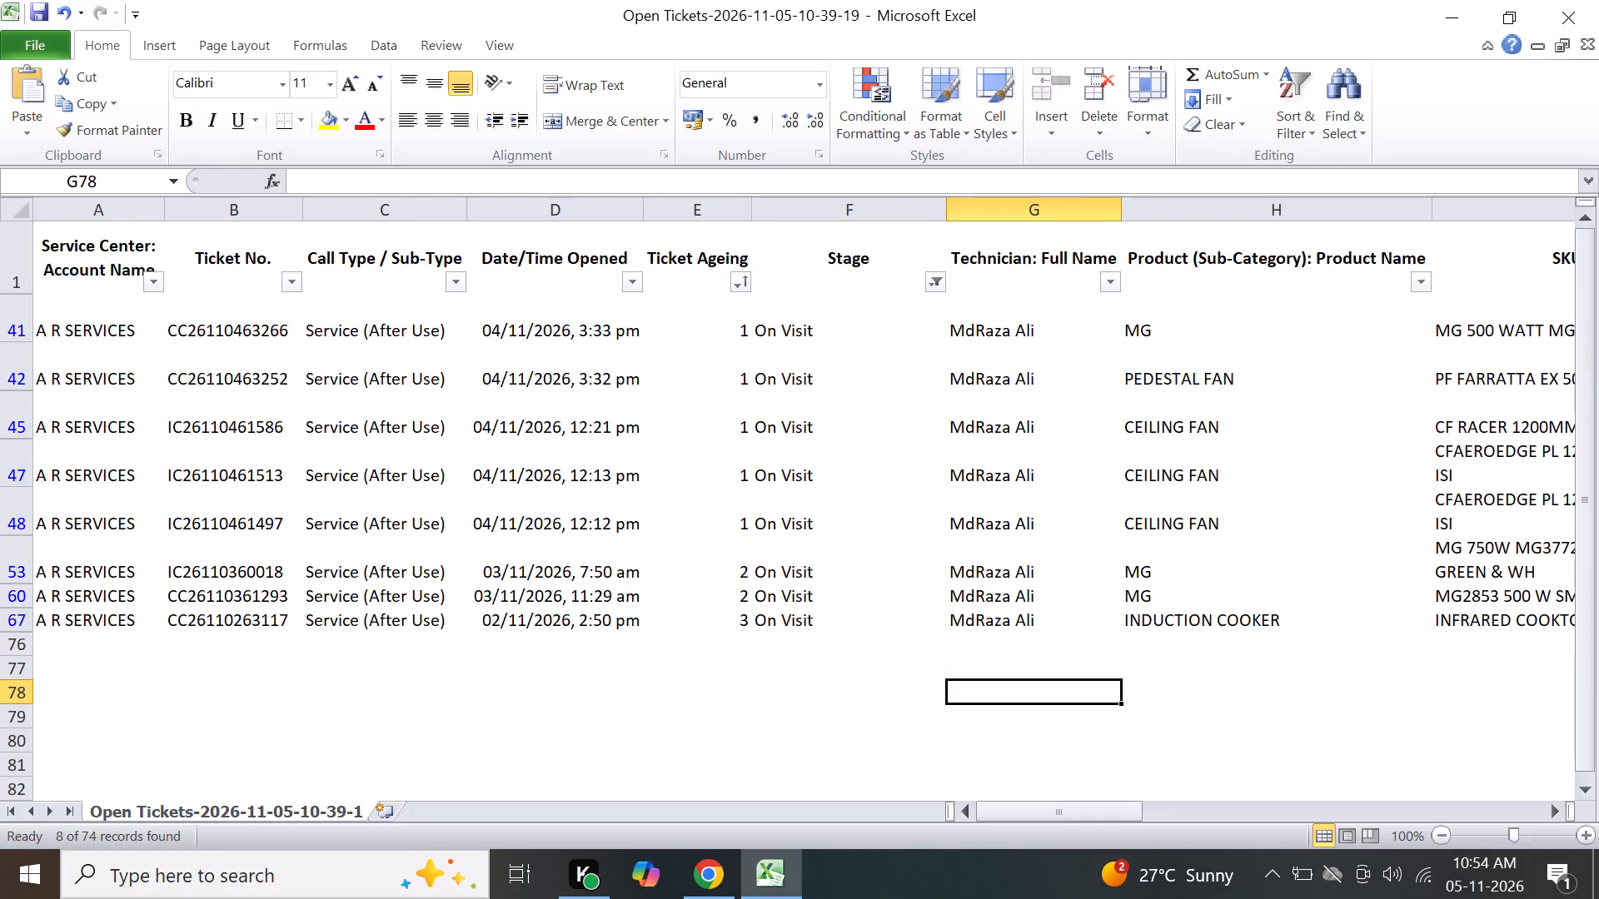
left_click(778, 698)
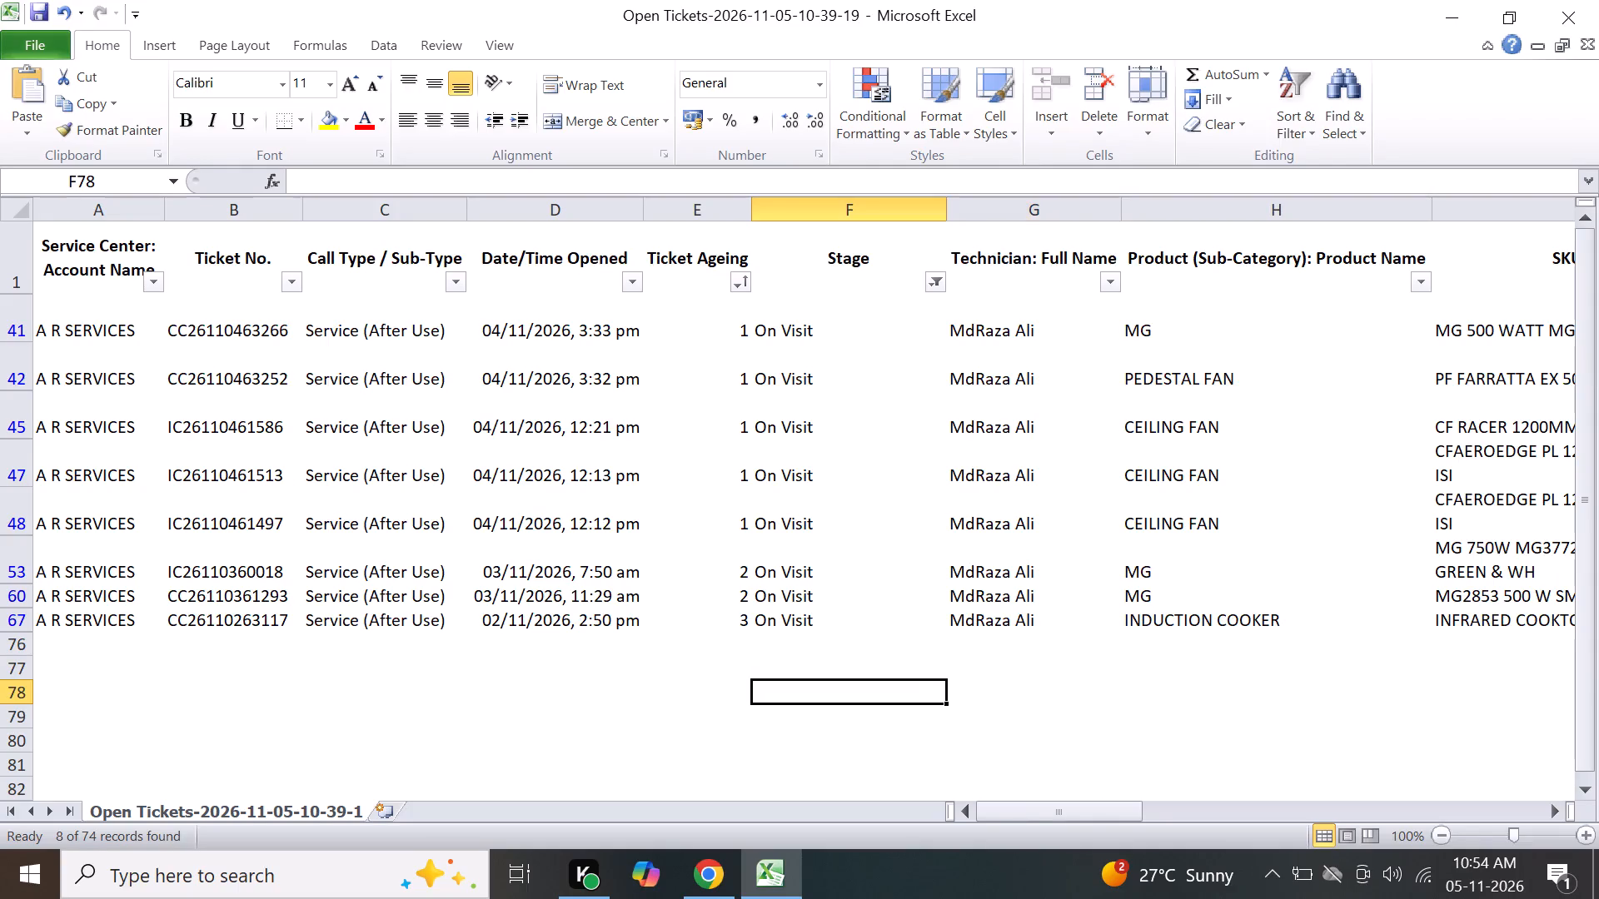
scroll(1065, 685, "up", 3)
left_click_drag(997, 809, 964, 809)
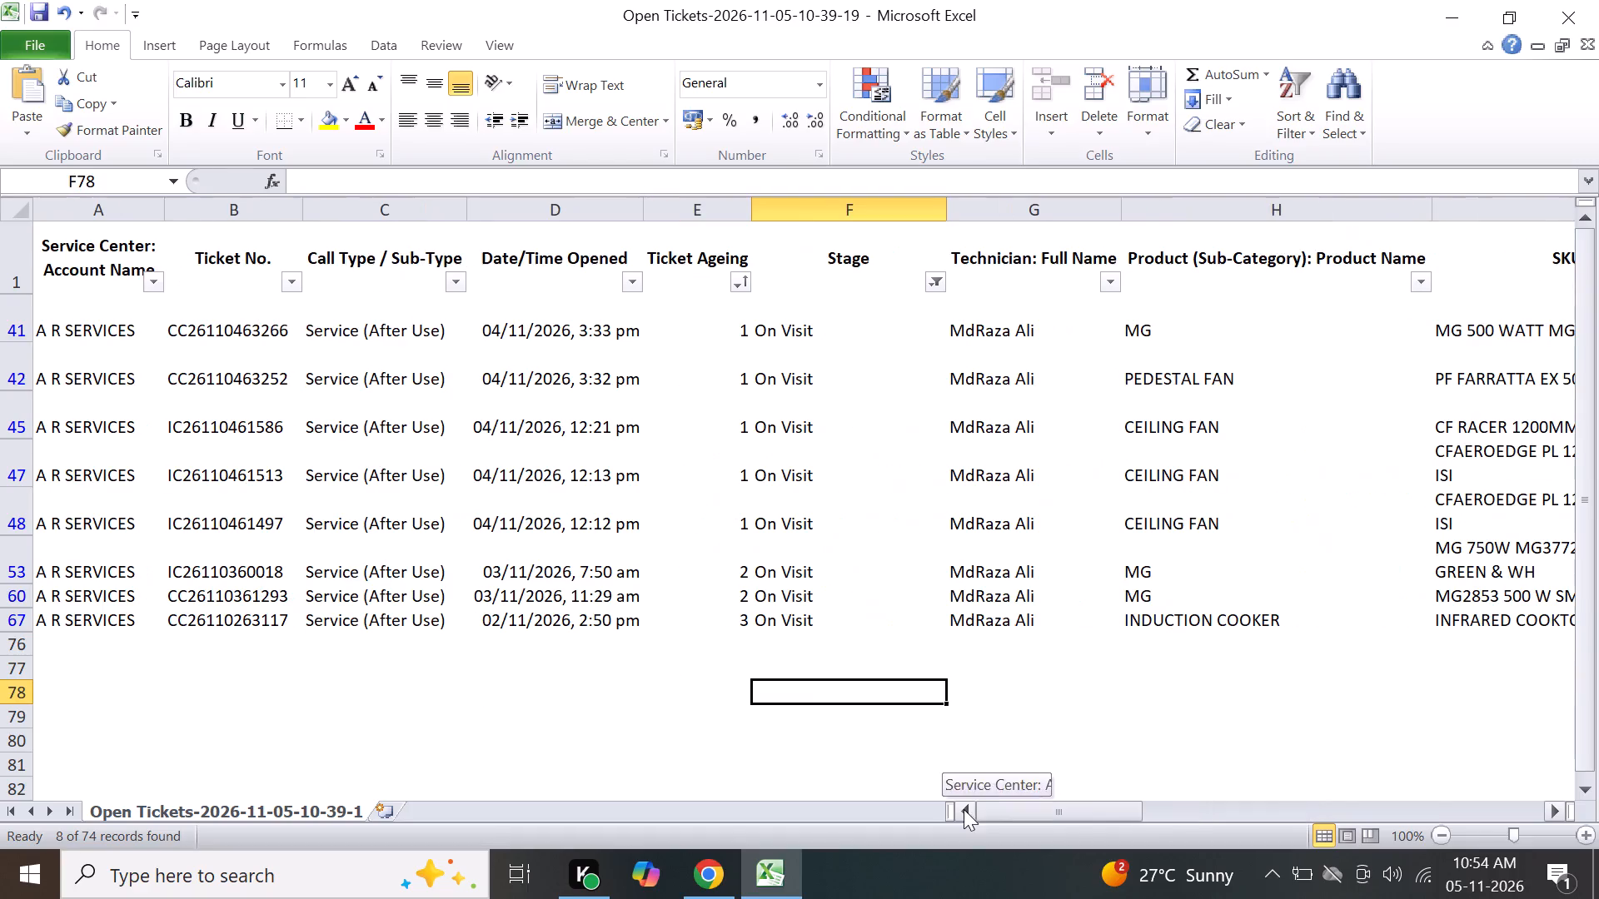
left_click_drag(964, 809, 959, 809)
left_click(0, 322)
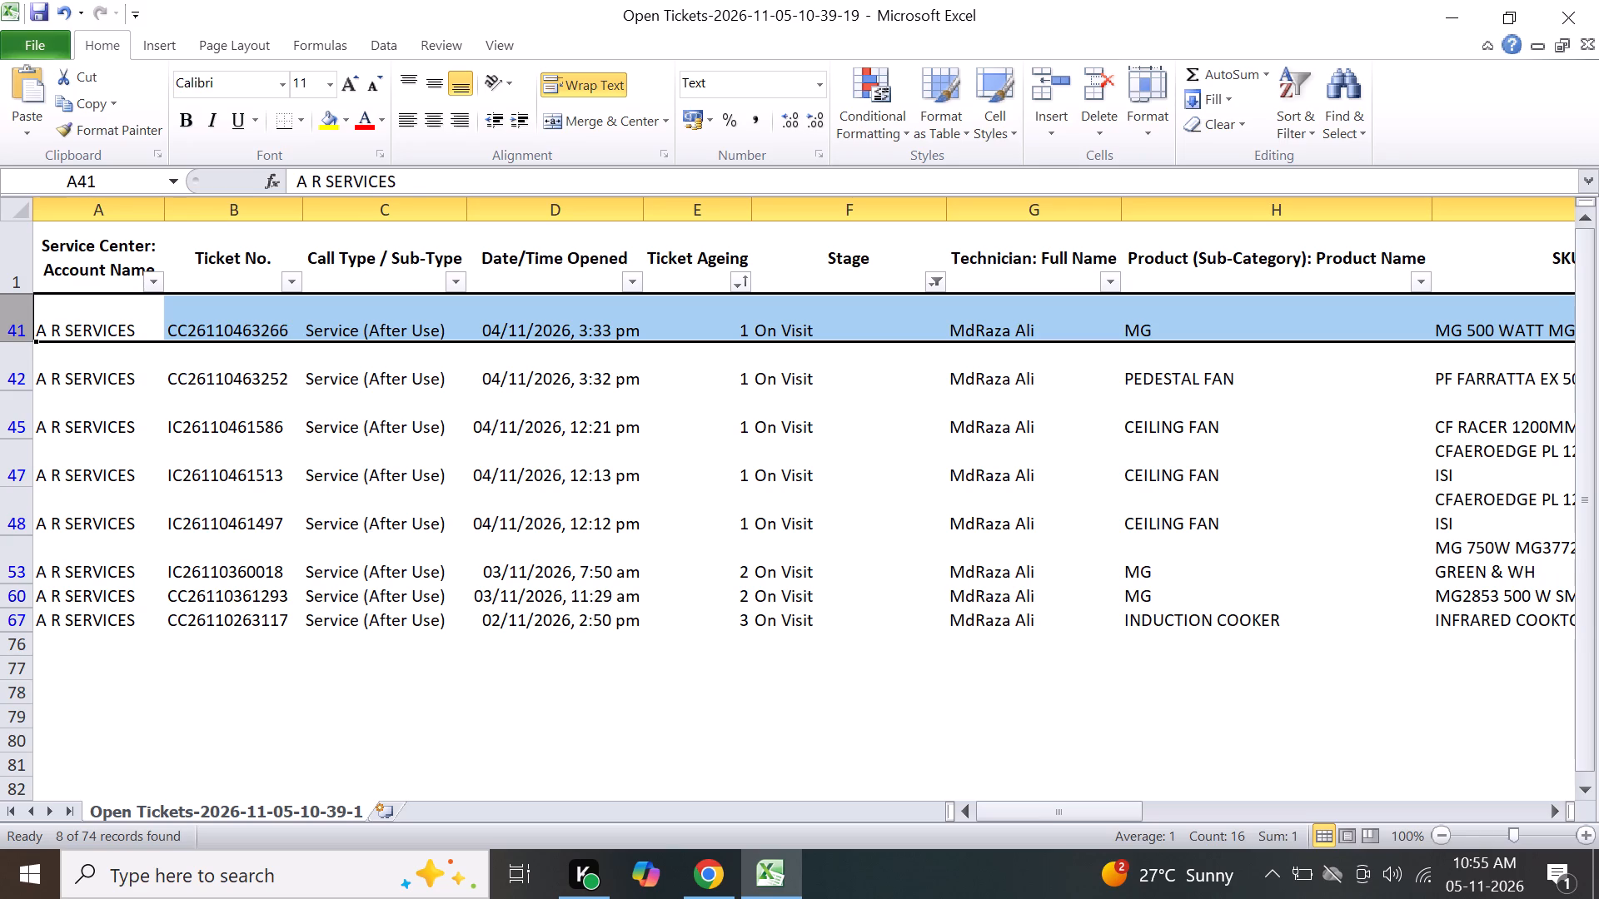
triple_click(254, 328)
left_click(254, 328)
right_click(254, 328)
left_click(341, 371)
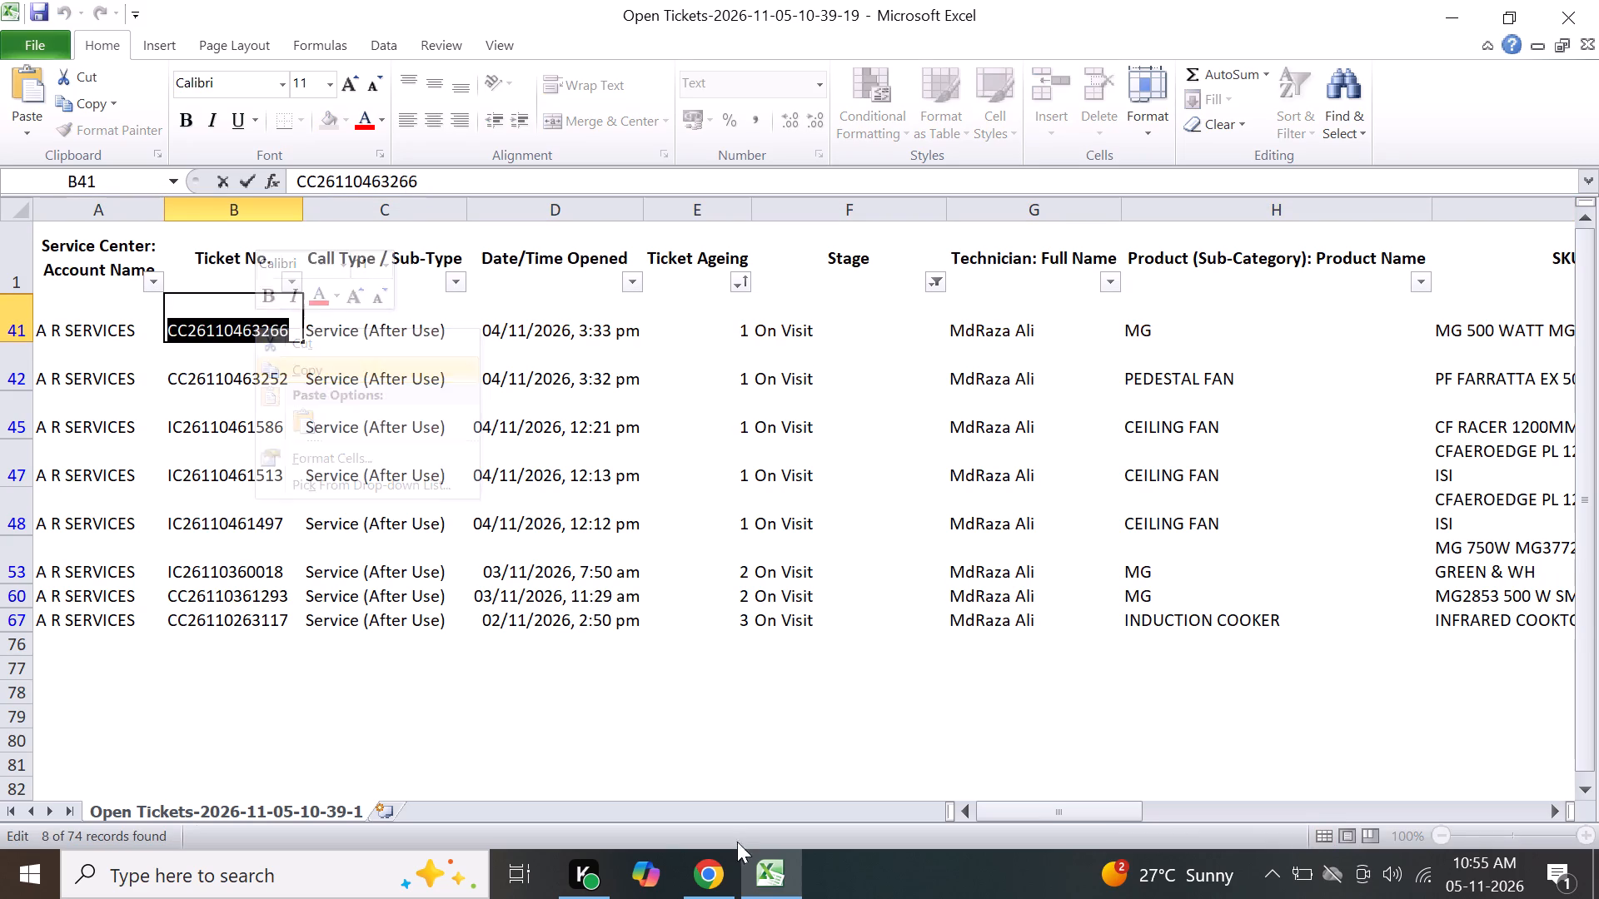
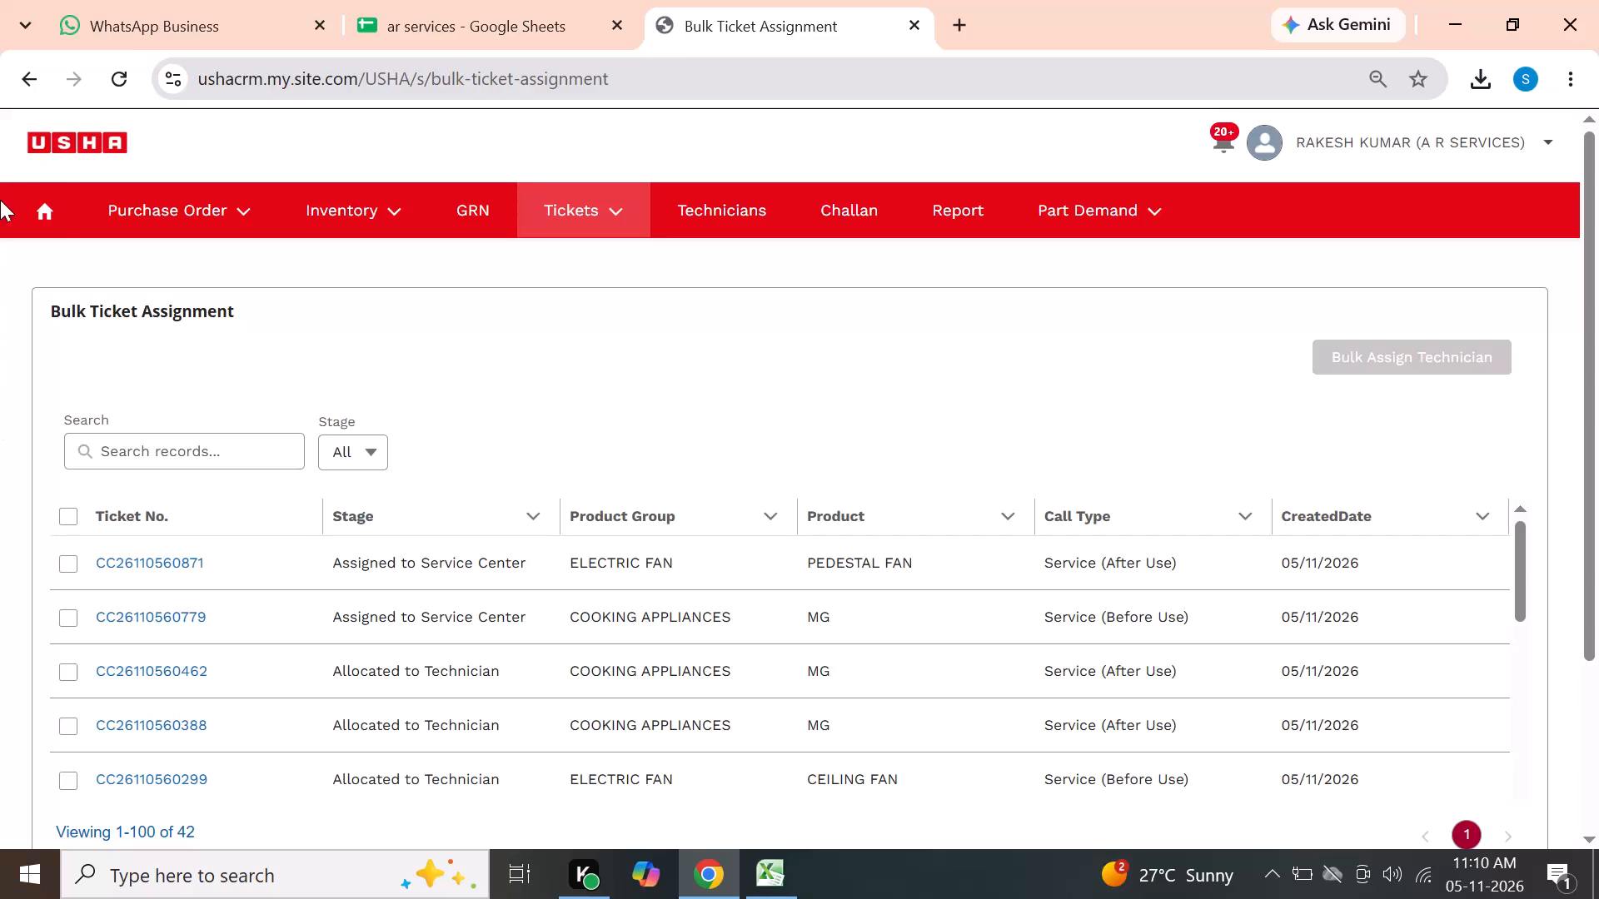
Leave the Bulk Ticket Assignment page and open the home page of the USHA service portal.
double_click(48, 211)
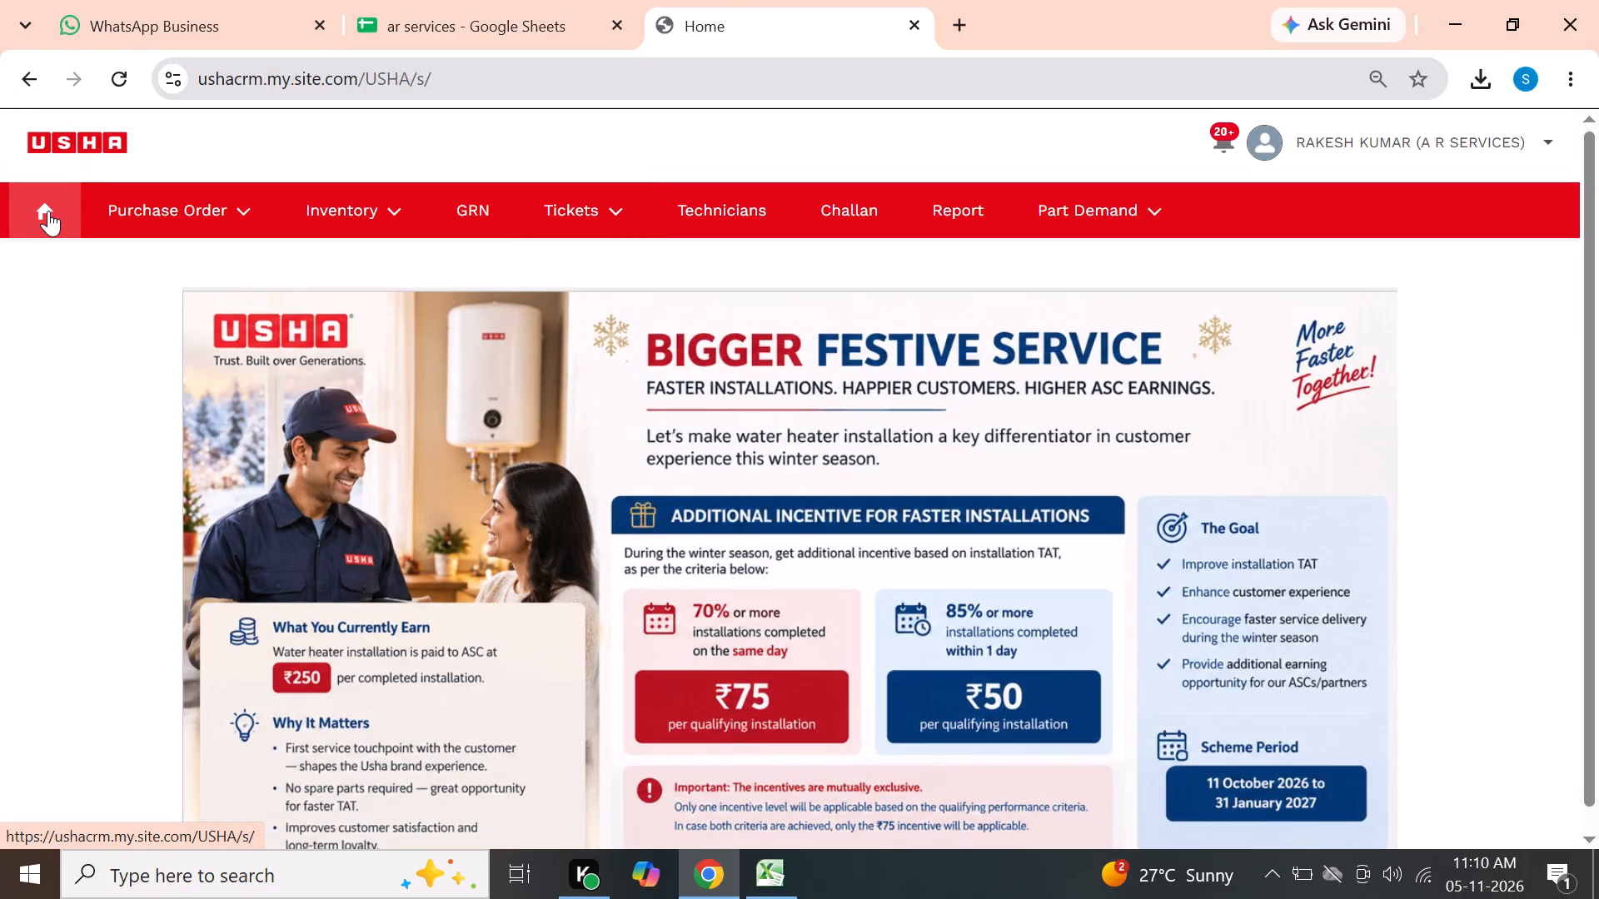
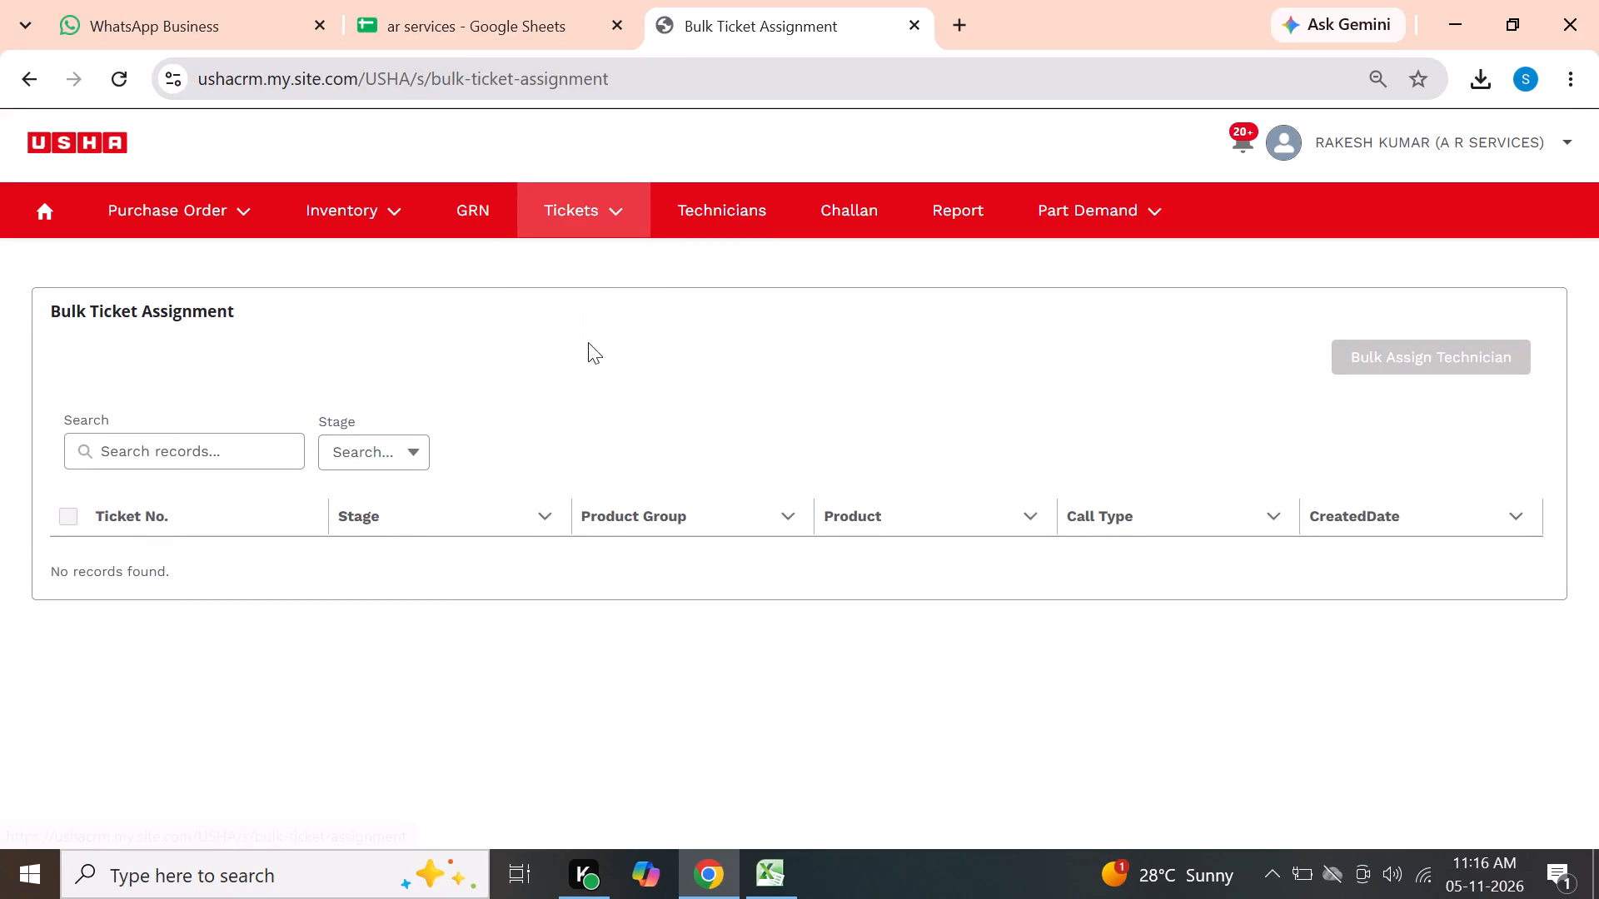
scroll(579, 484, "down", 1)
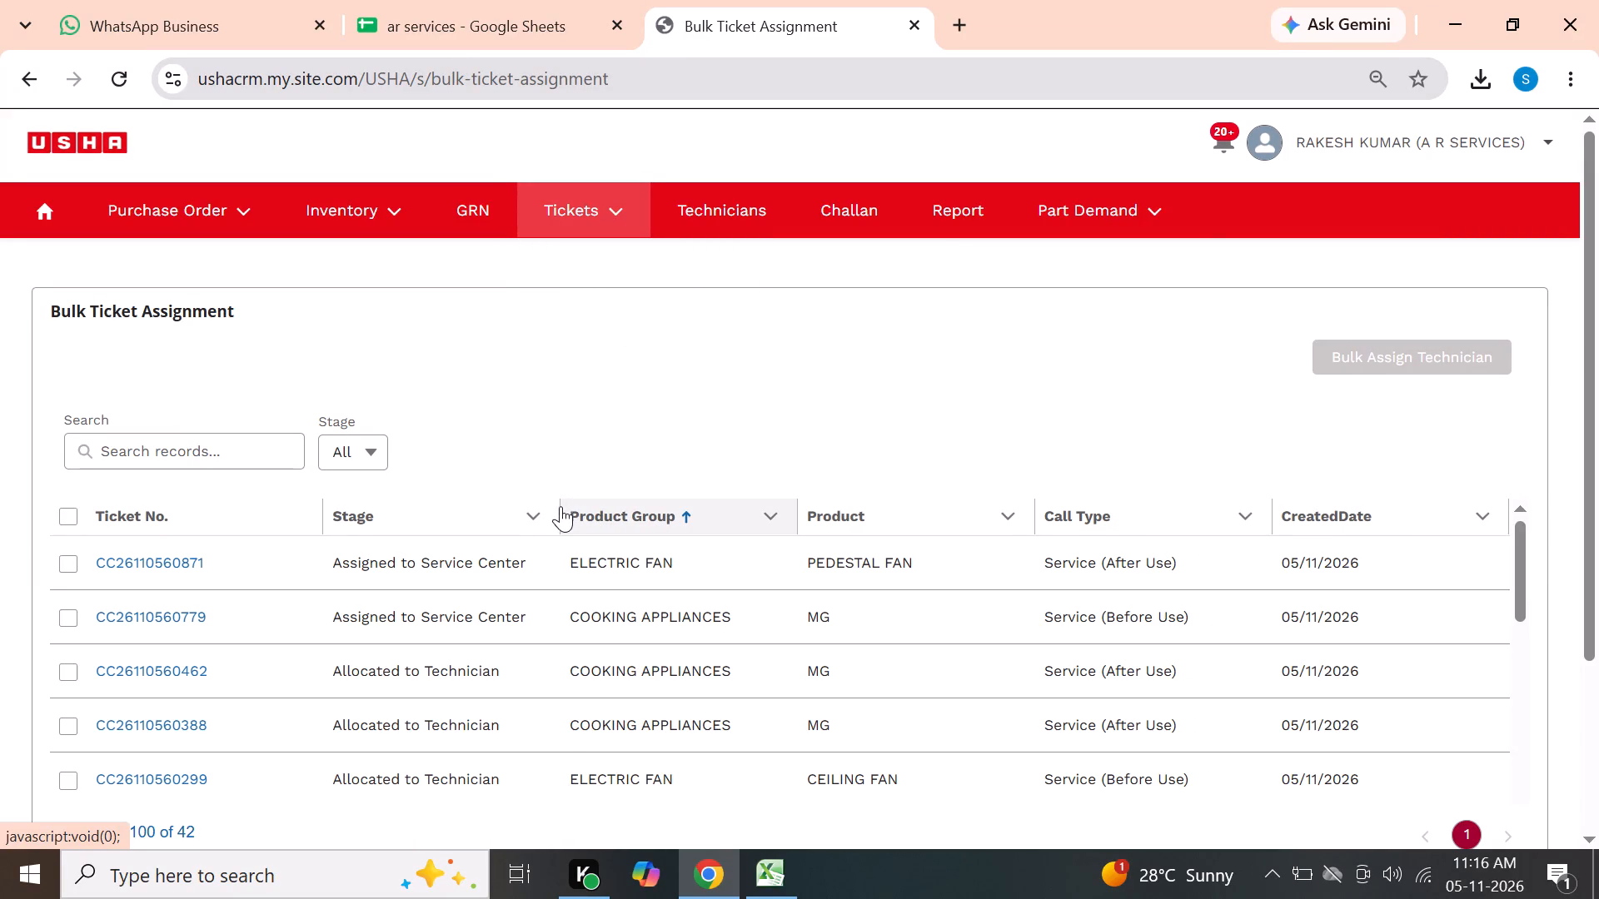
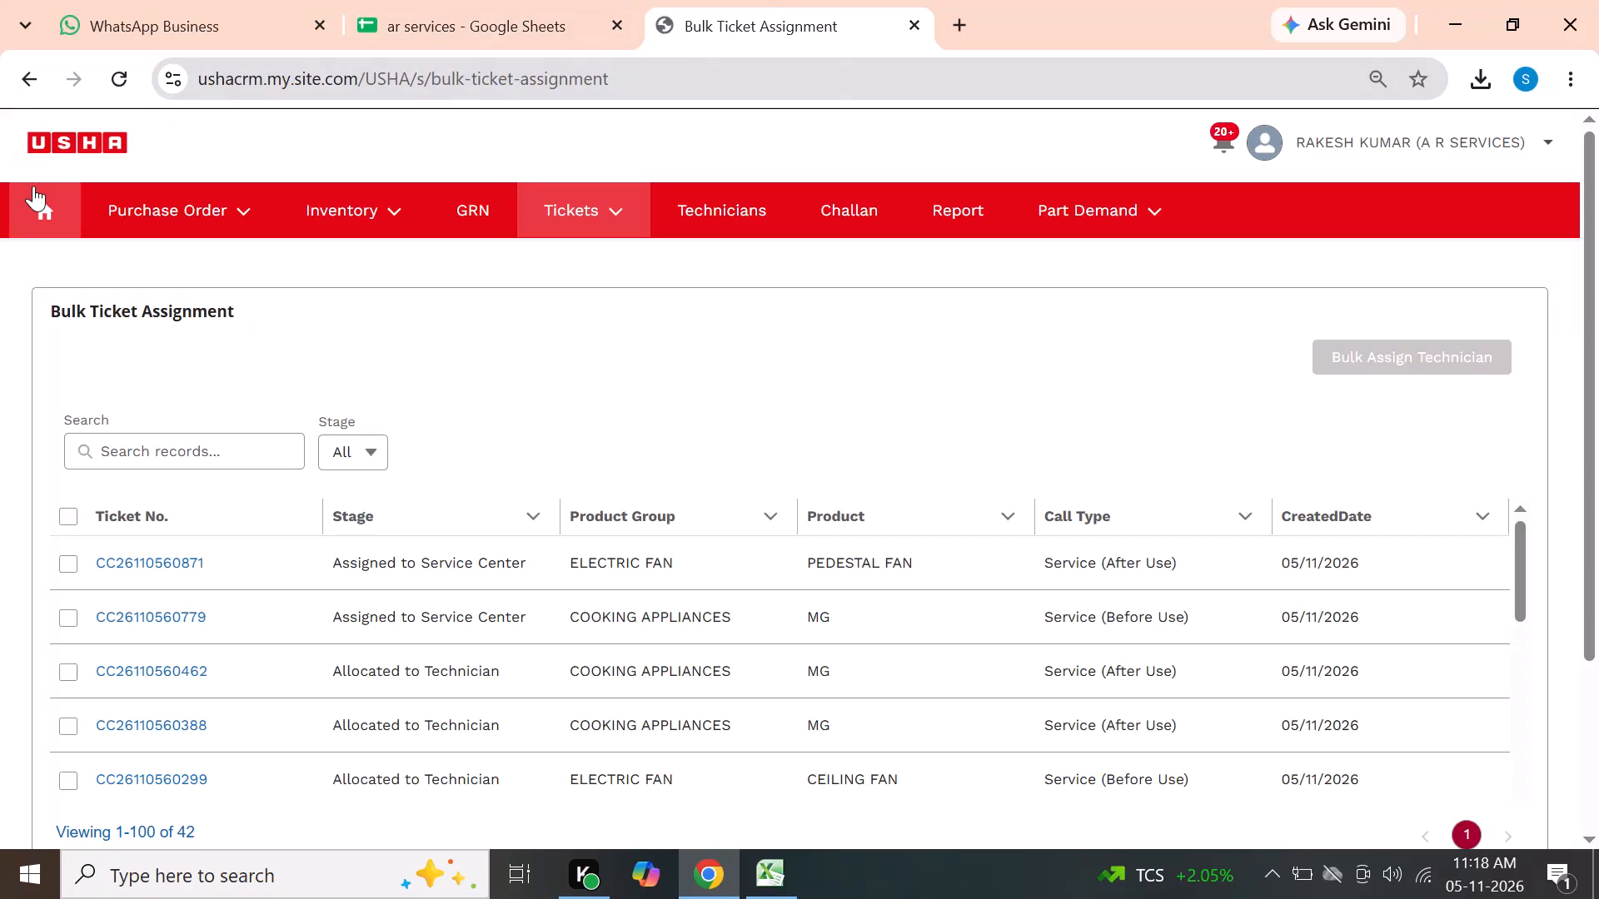
double_click(33, 186)
left_click(589, 215)
left_click(615, 306)
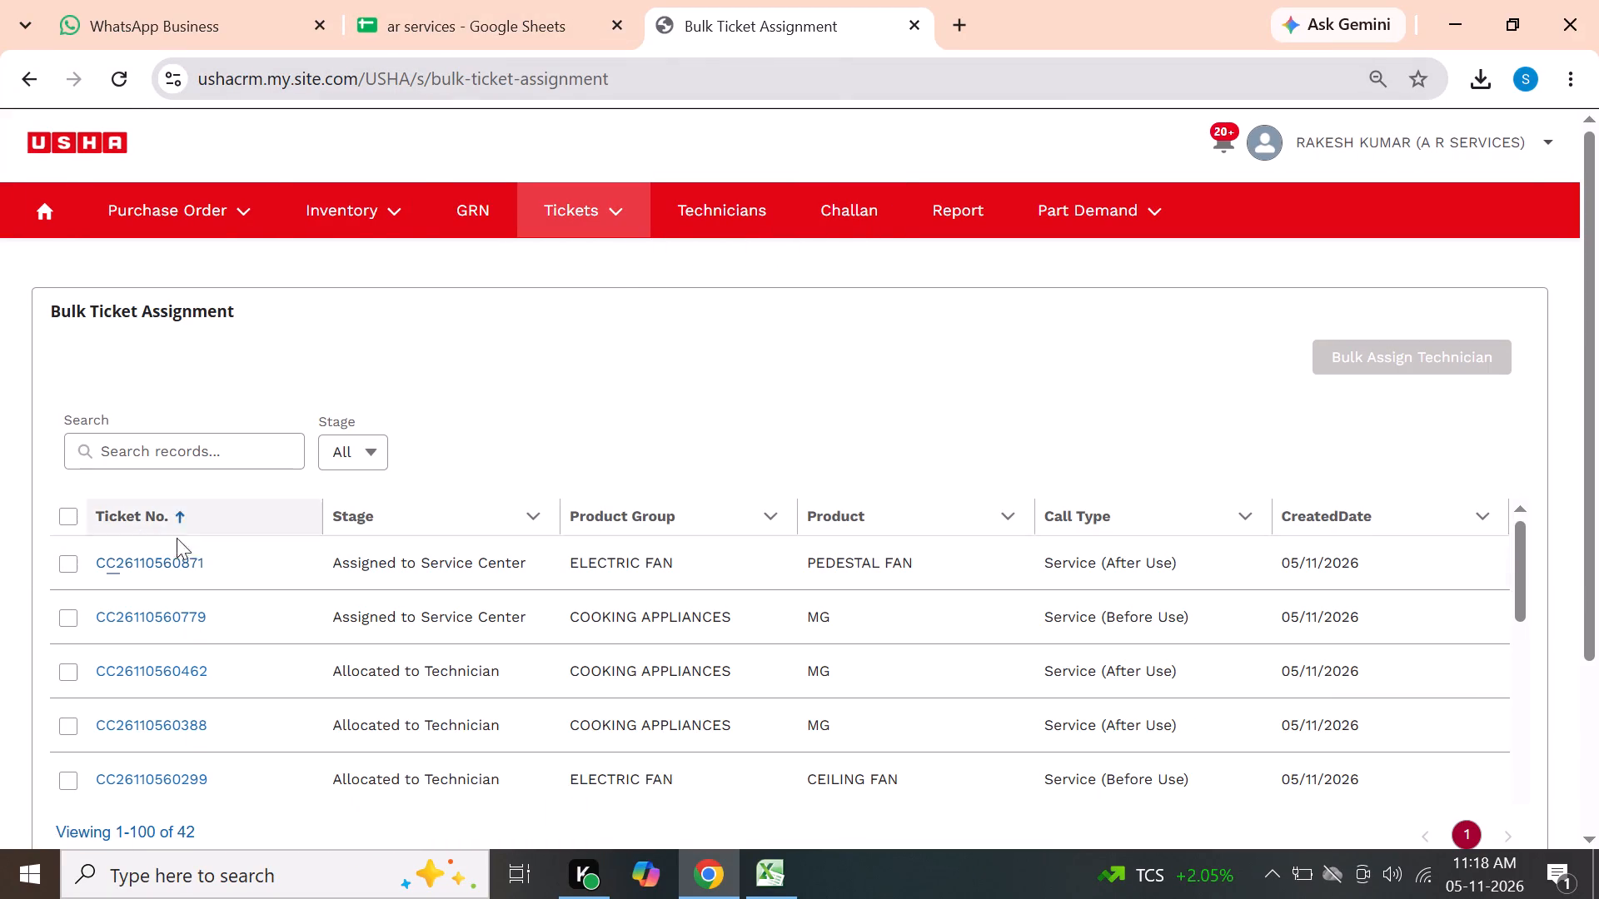
left_click(153, 560)
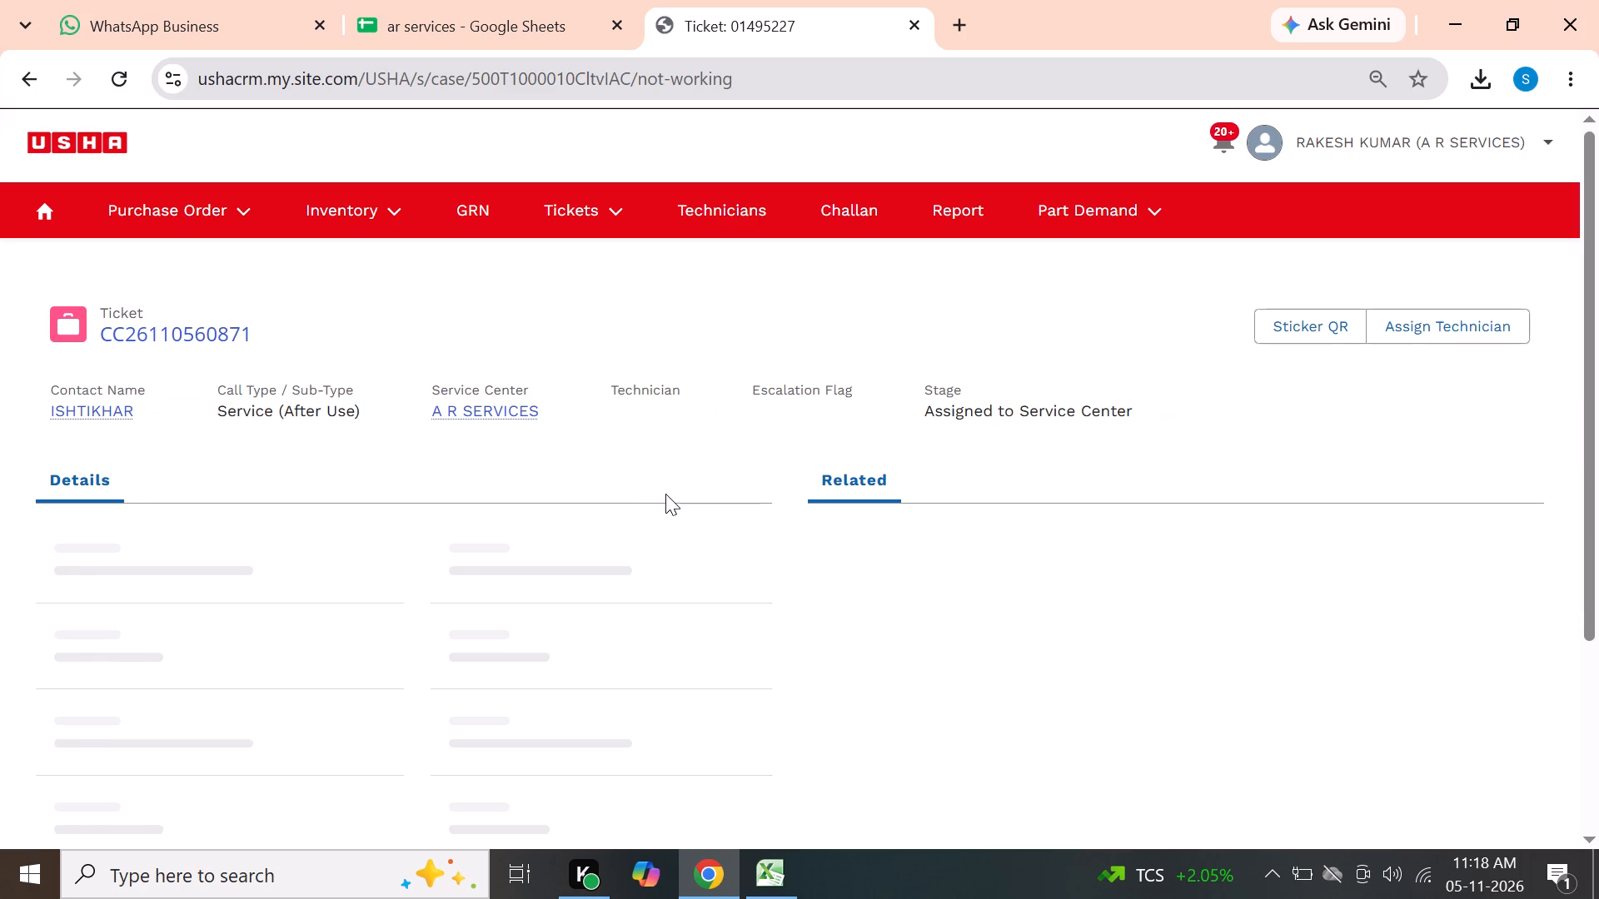
left_click(1446, 326)
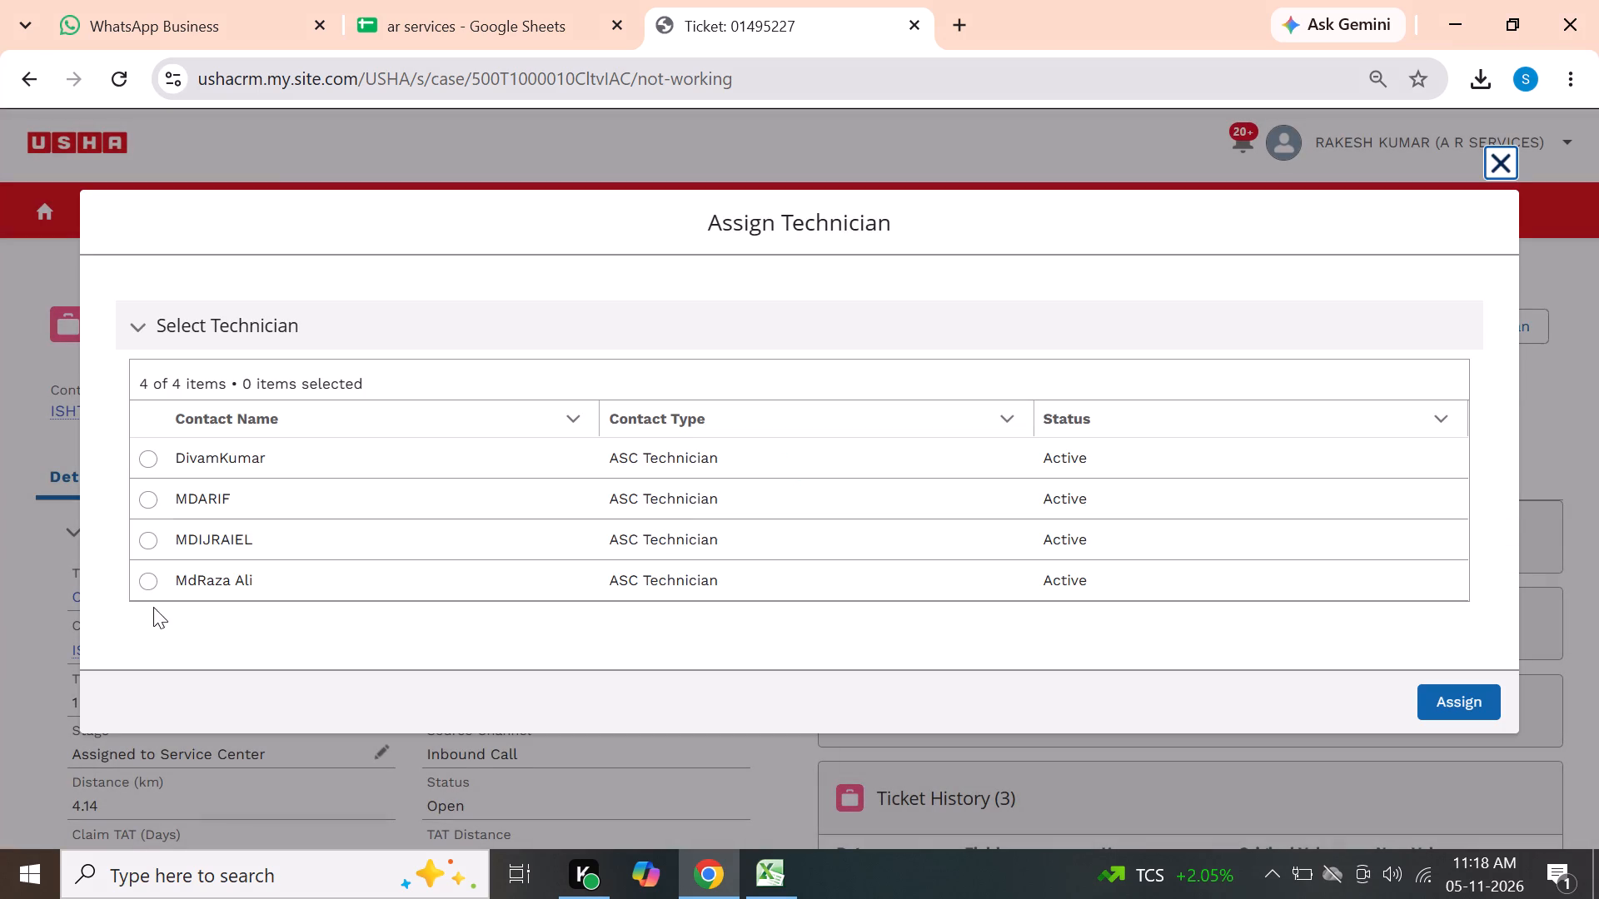
left_click(146, 582)
left_click(1460, 693)
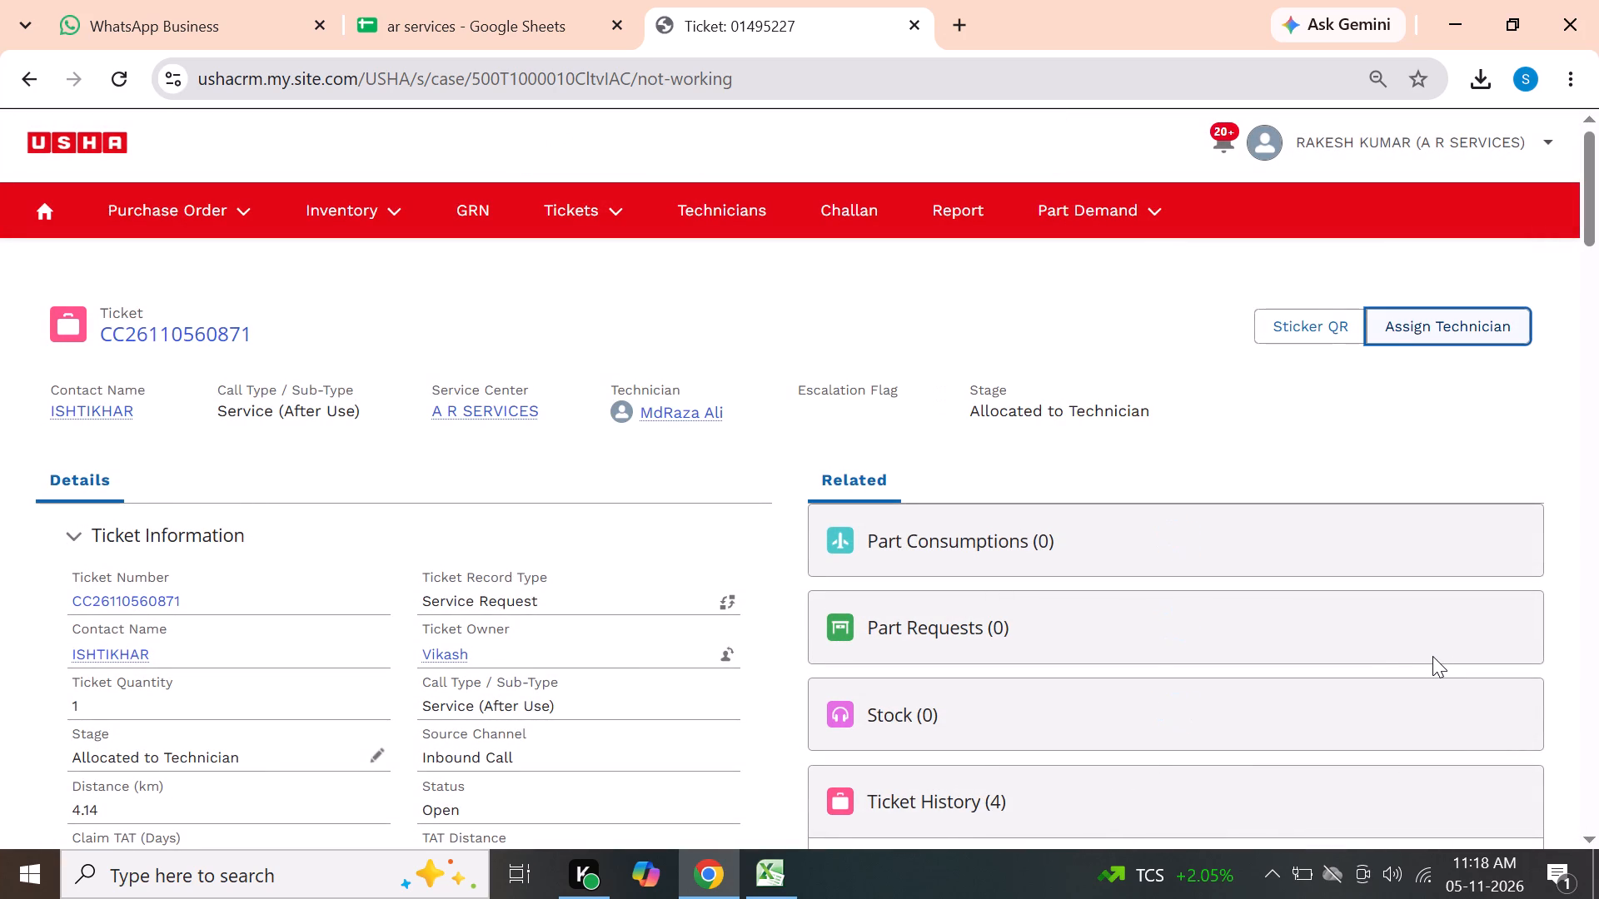
left_click(598, 200)
left_click(618, 300)
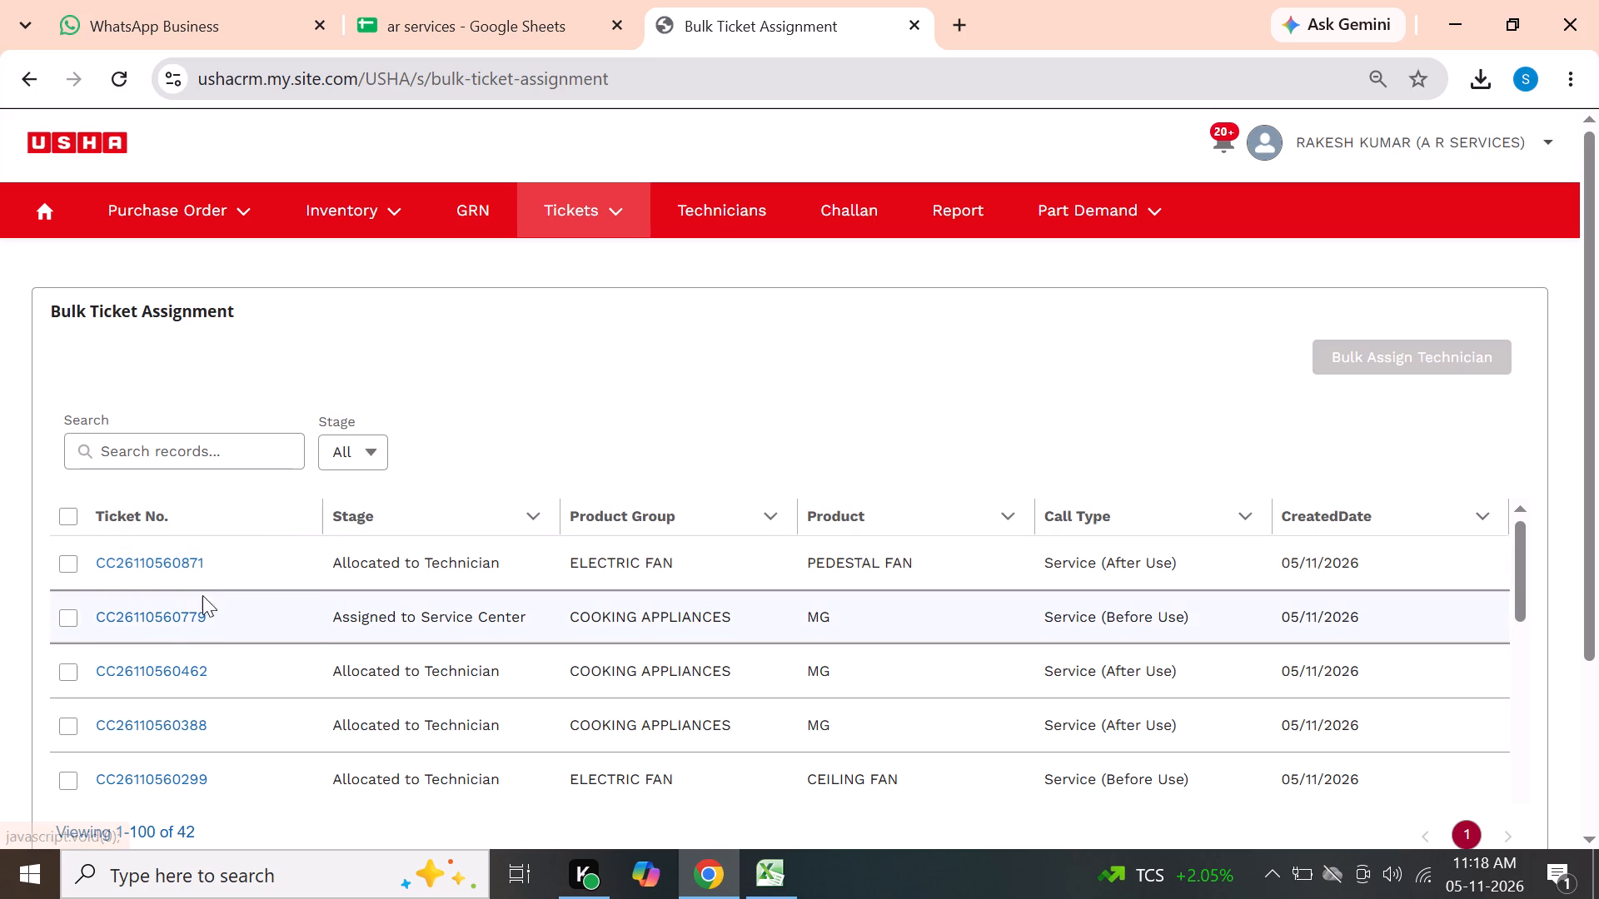
left_click(183, 607)
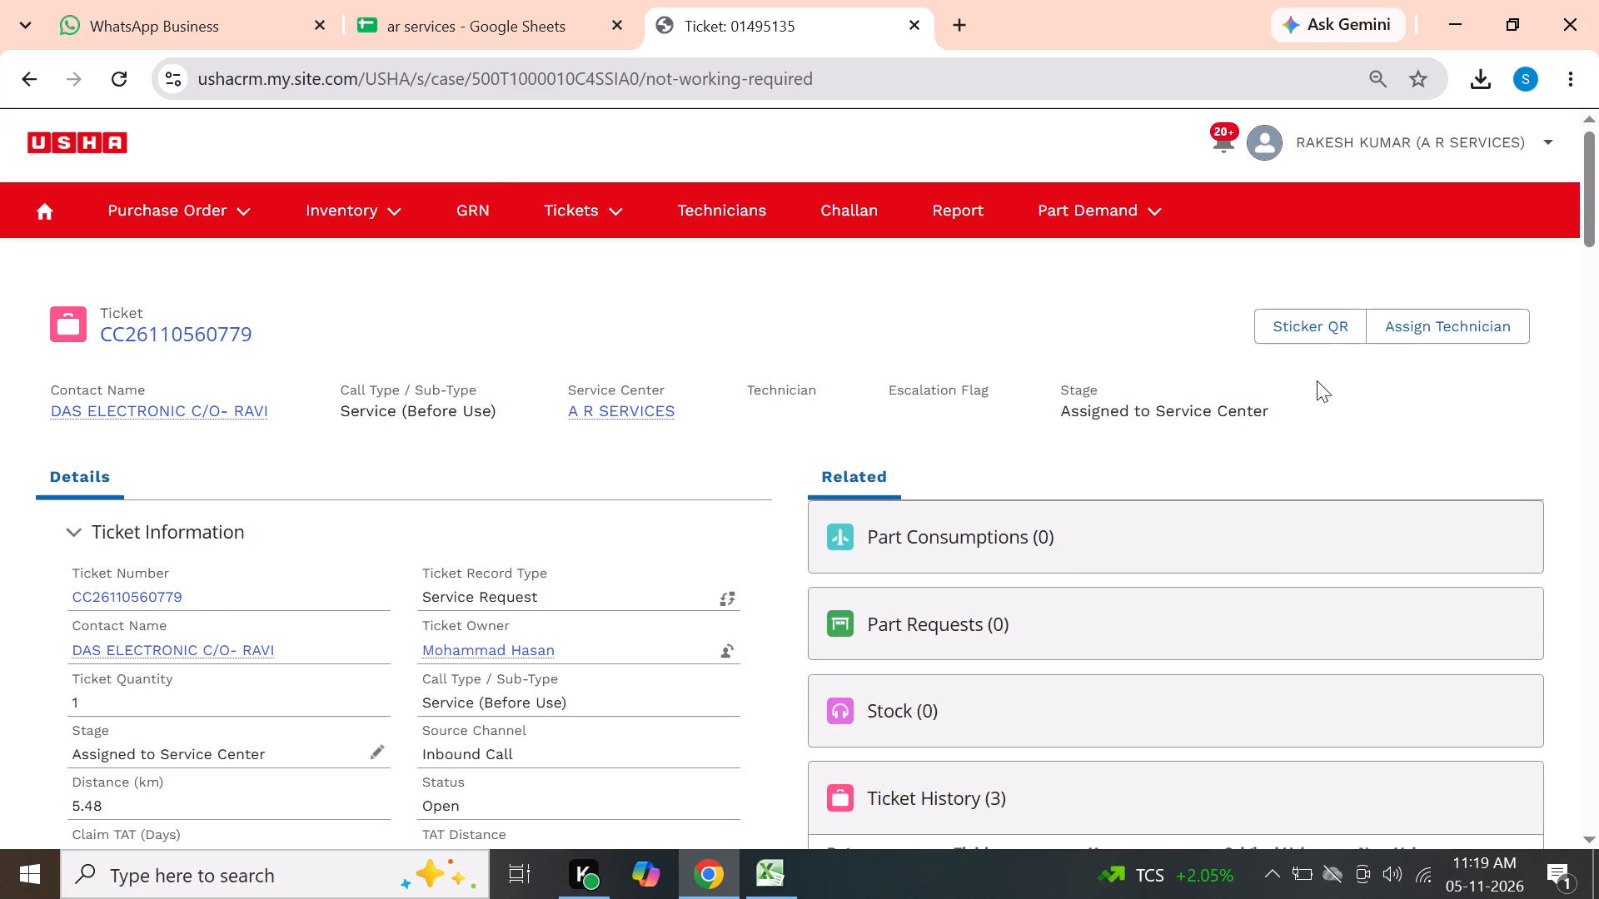
left_click(1456, 330)
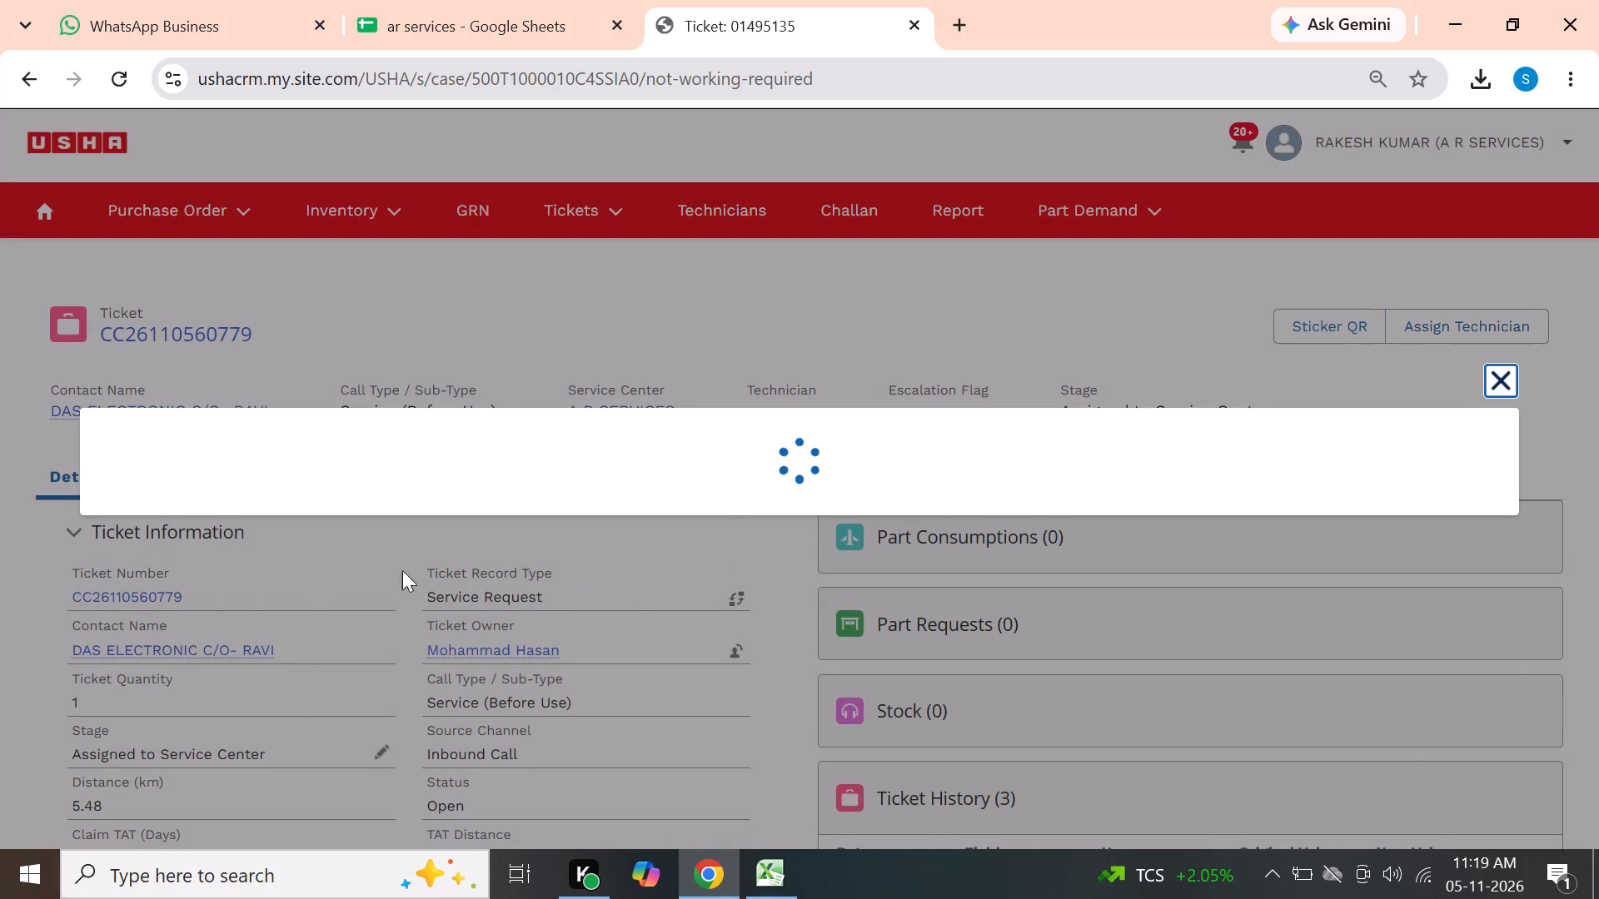
left_click(152, 580)
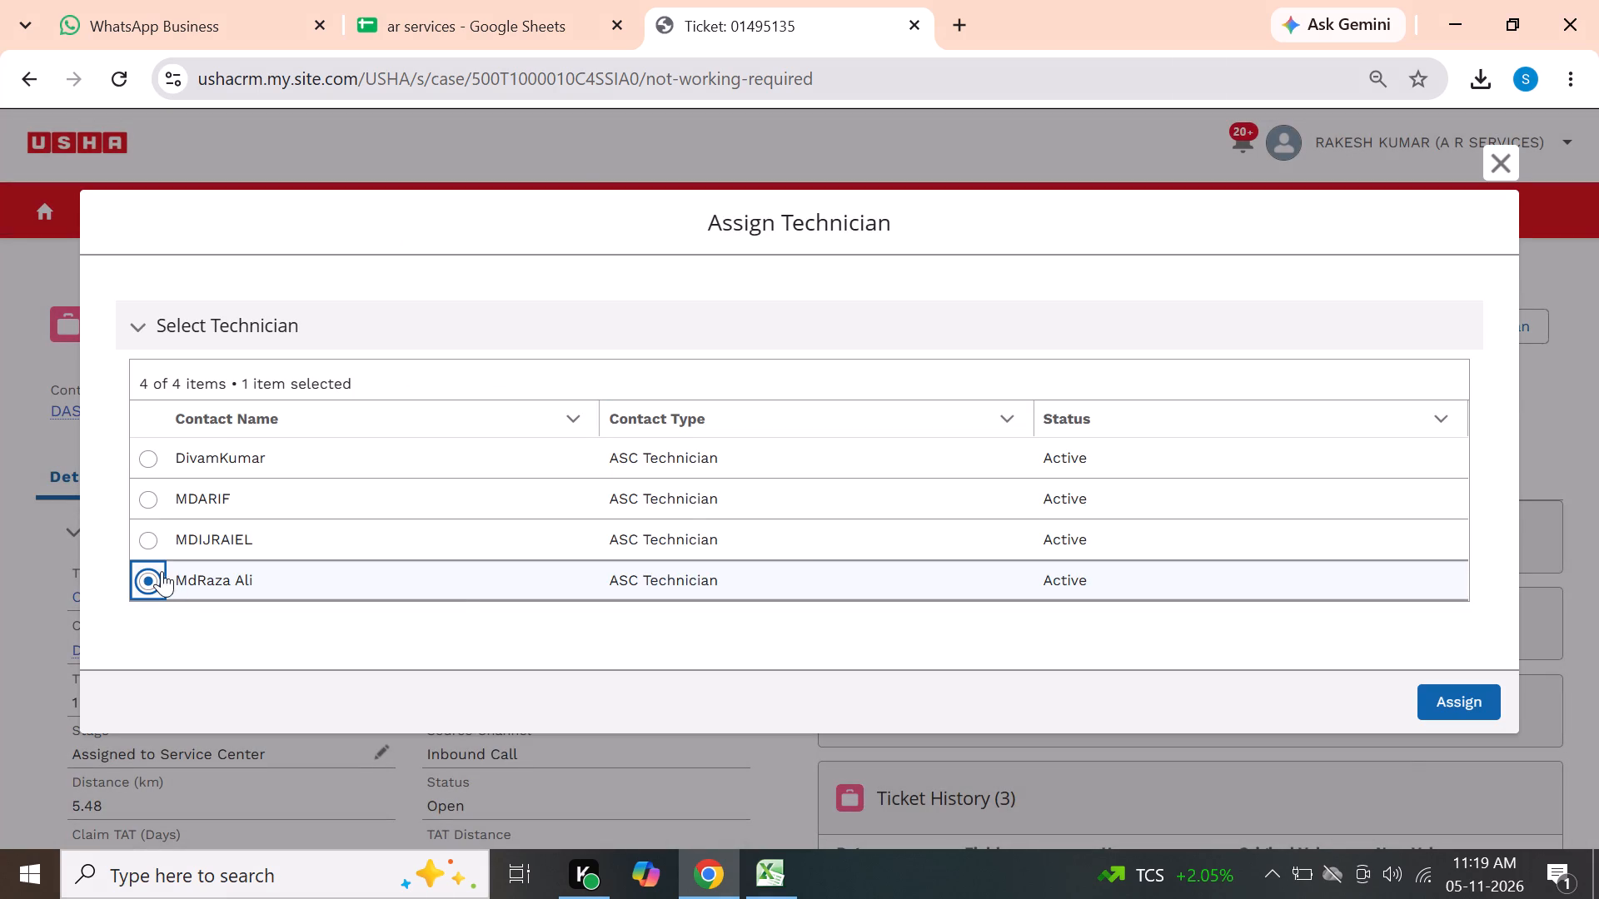
left_click(1467, 692)
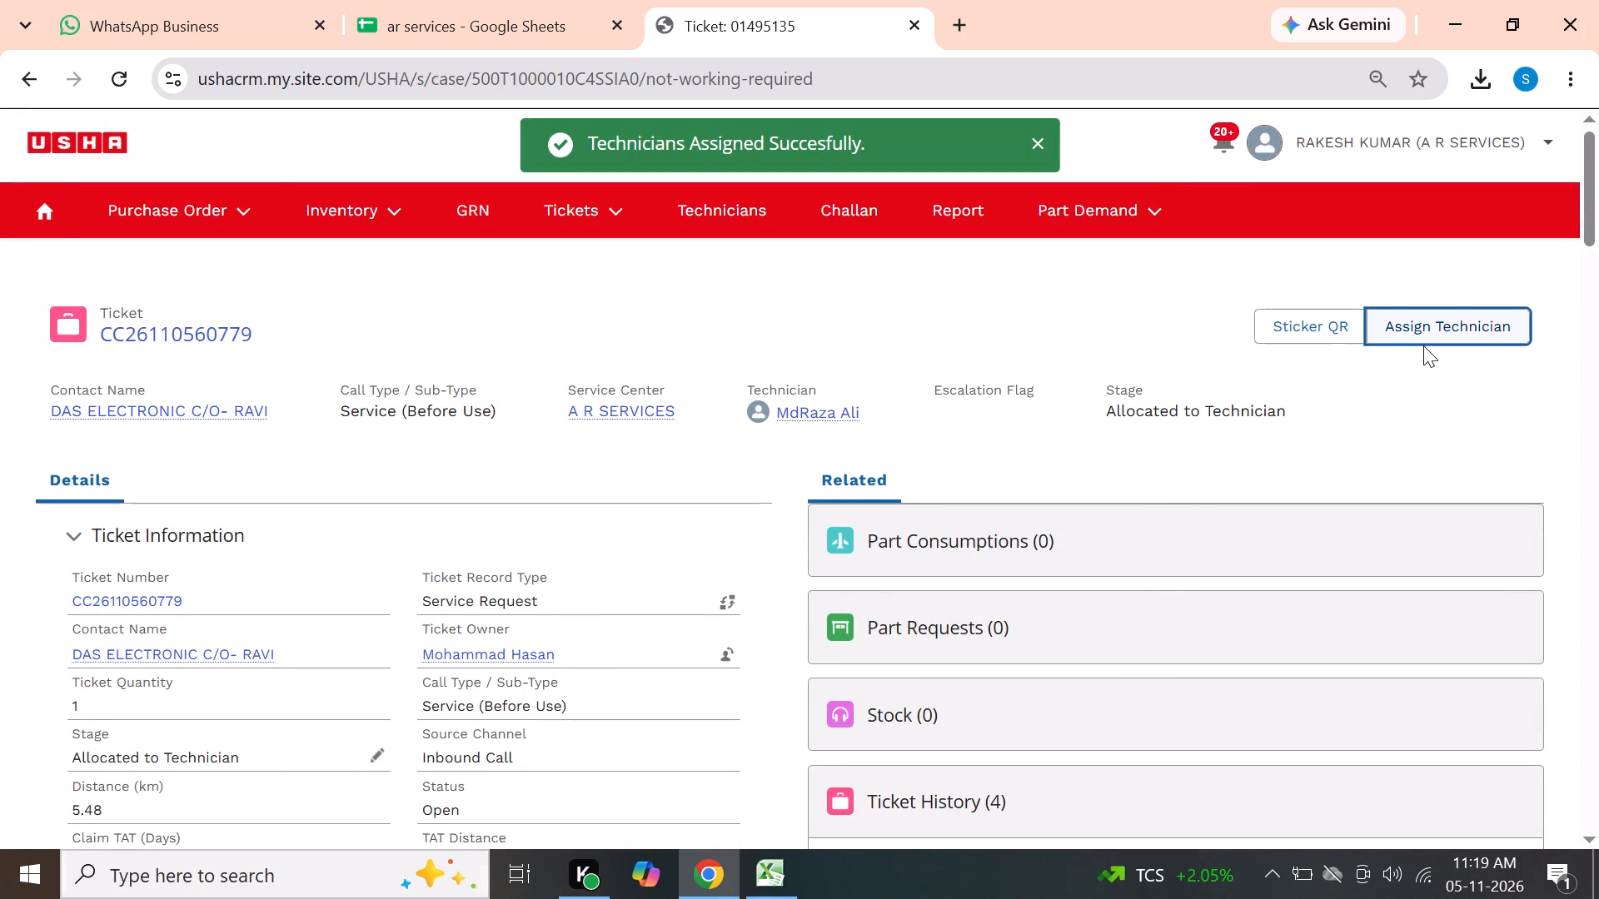
Reload the Bulk Ticket Assignment list by way of the home page and check the stages of the newest tickets.
double_click(49, 203)
double_click(43, 206)
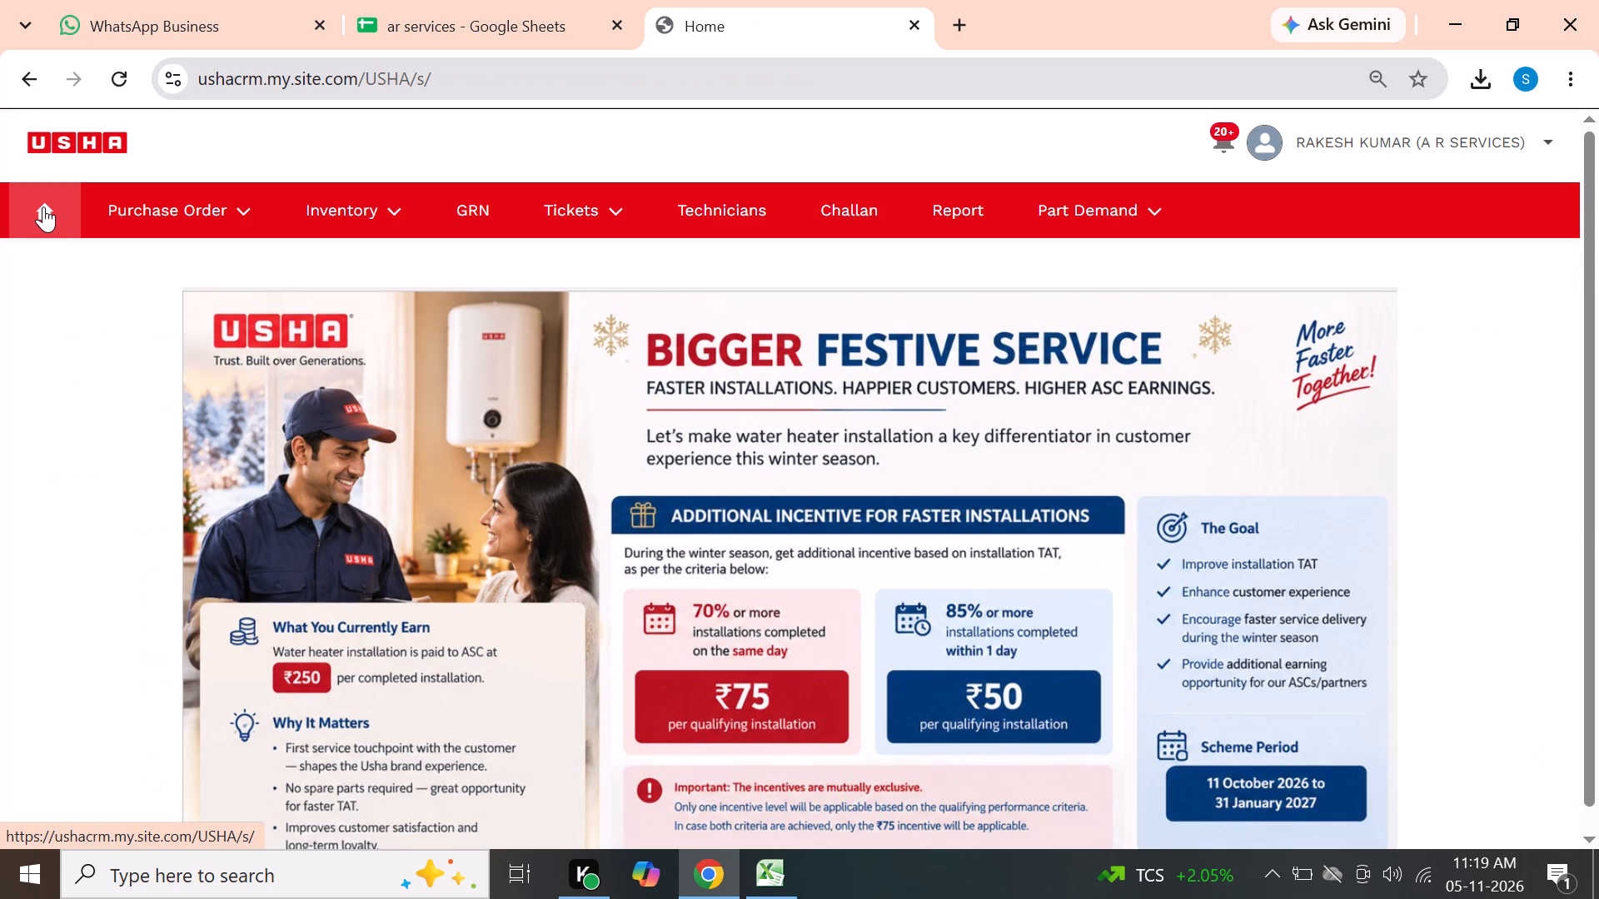
left_click(44, 203)
left_click(622, 221)
left_click(614, 314)
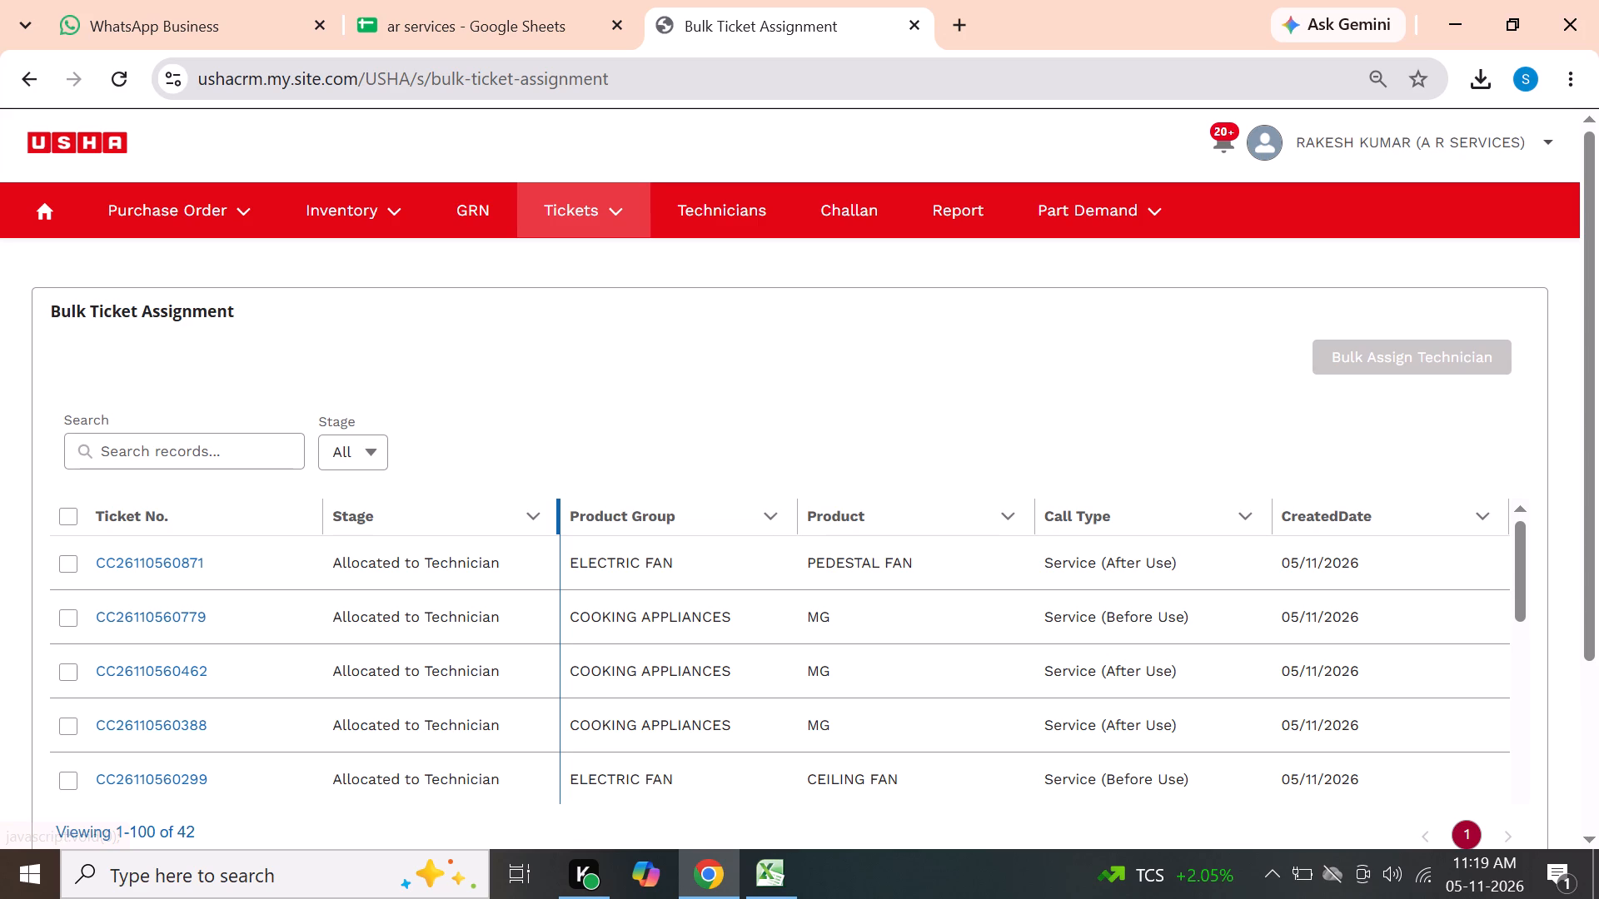
left_click(49, 207)
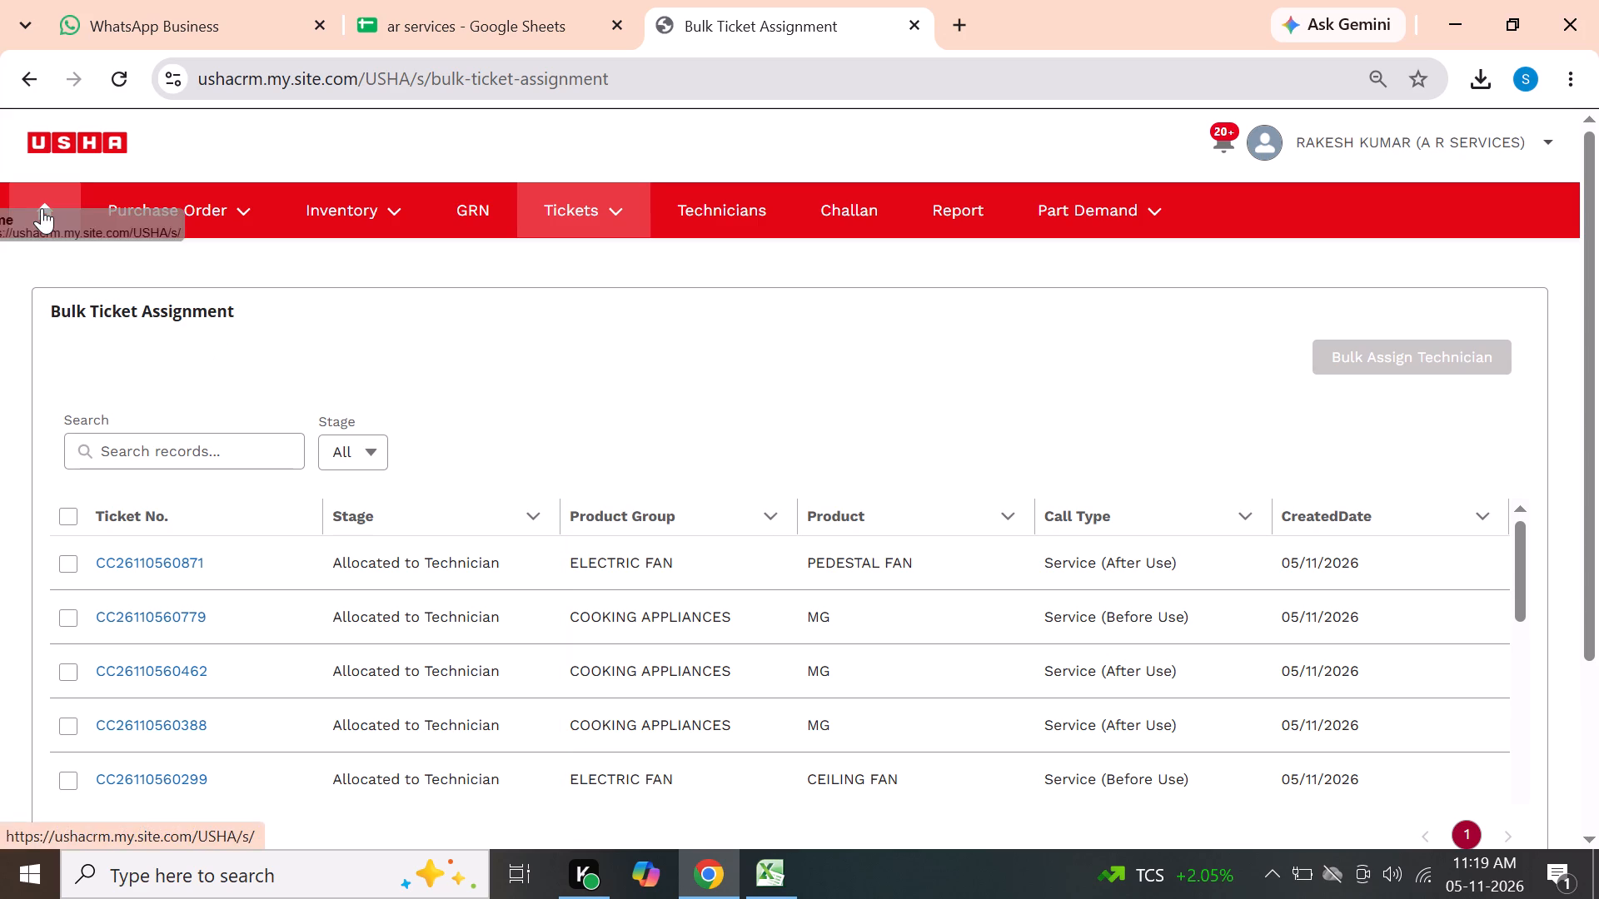
double_click(42, 208)
left_click(638, 221)
left_click(618, 295)
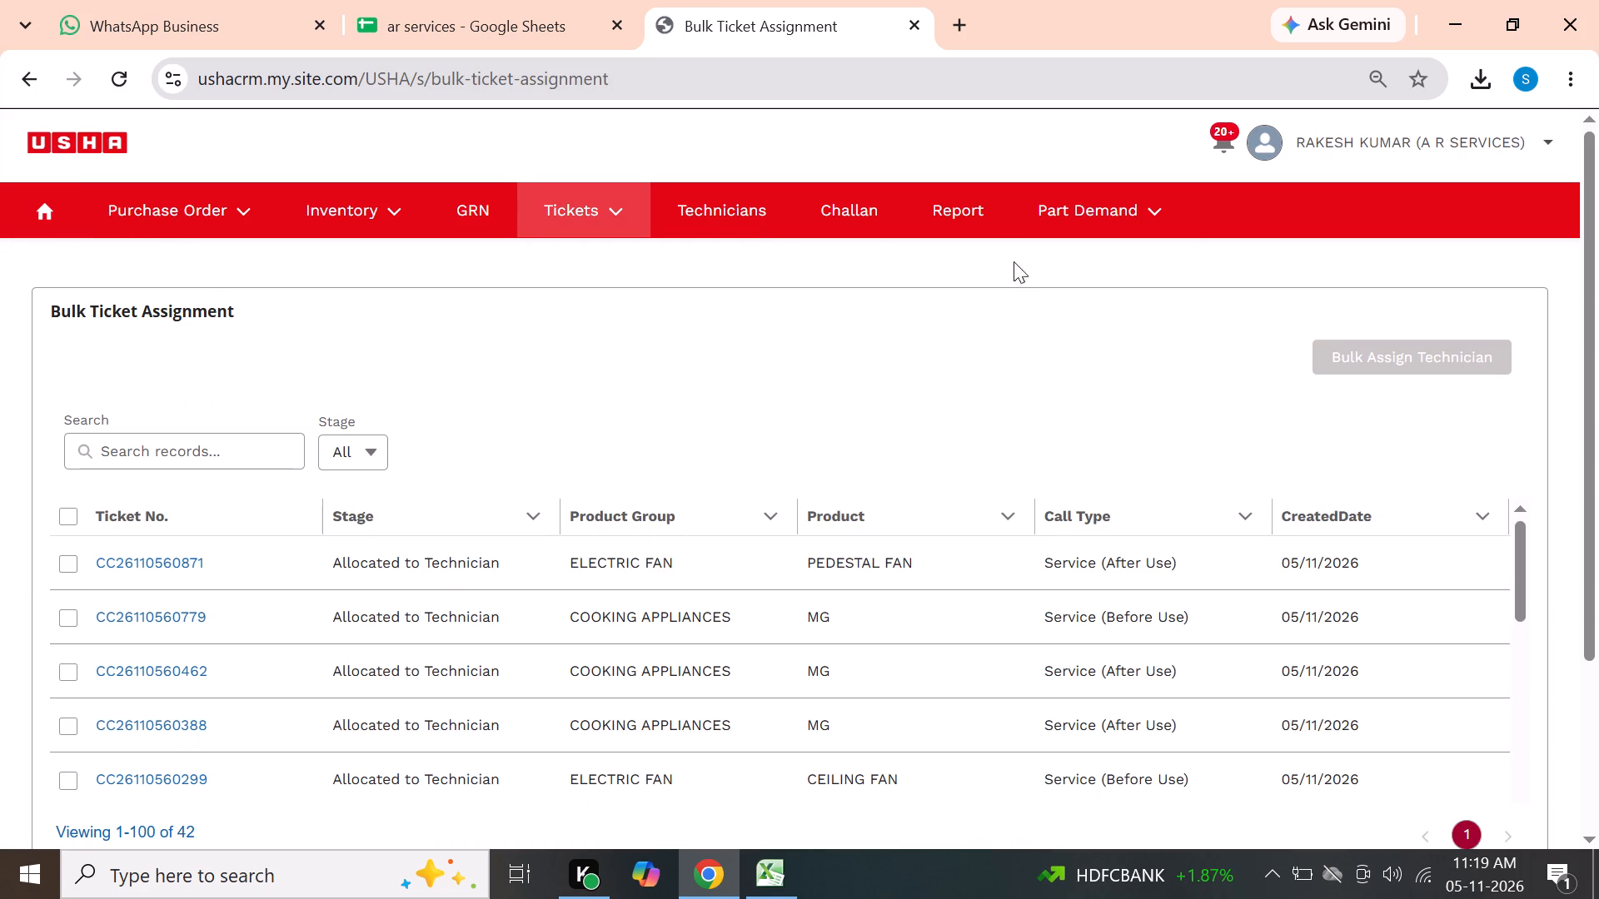
Export the Open Ticket Report as Details Only in Excel .xls format.
left_click(926, 213)
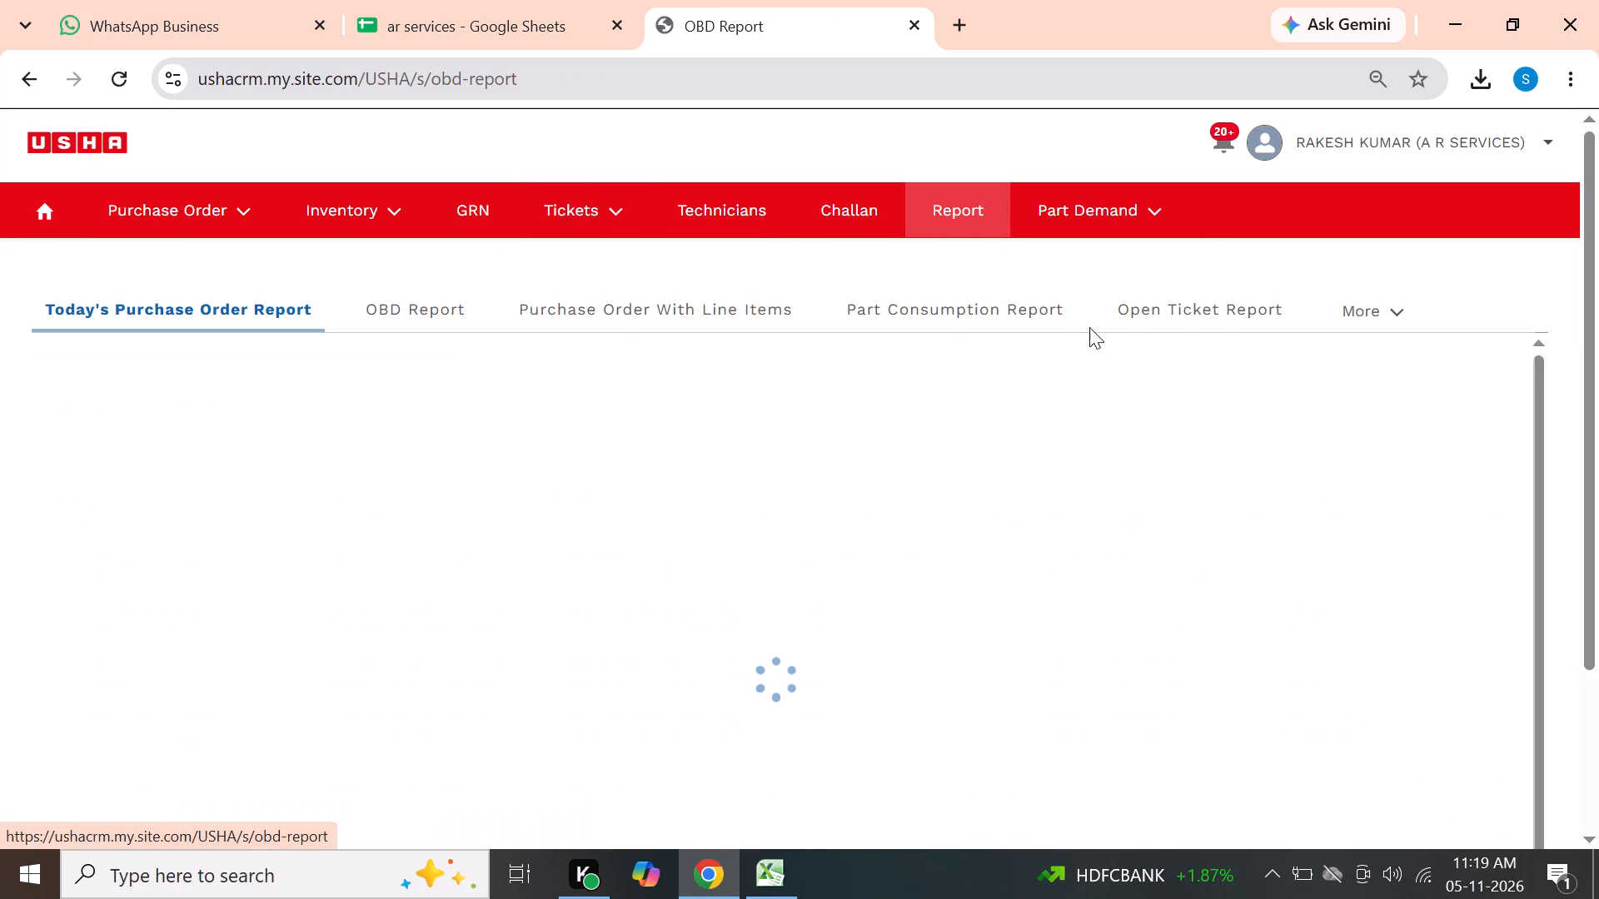
left_click(1209, 305)
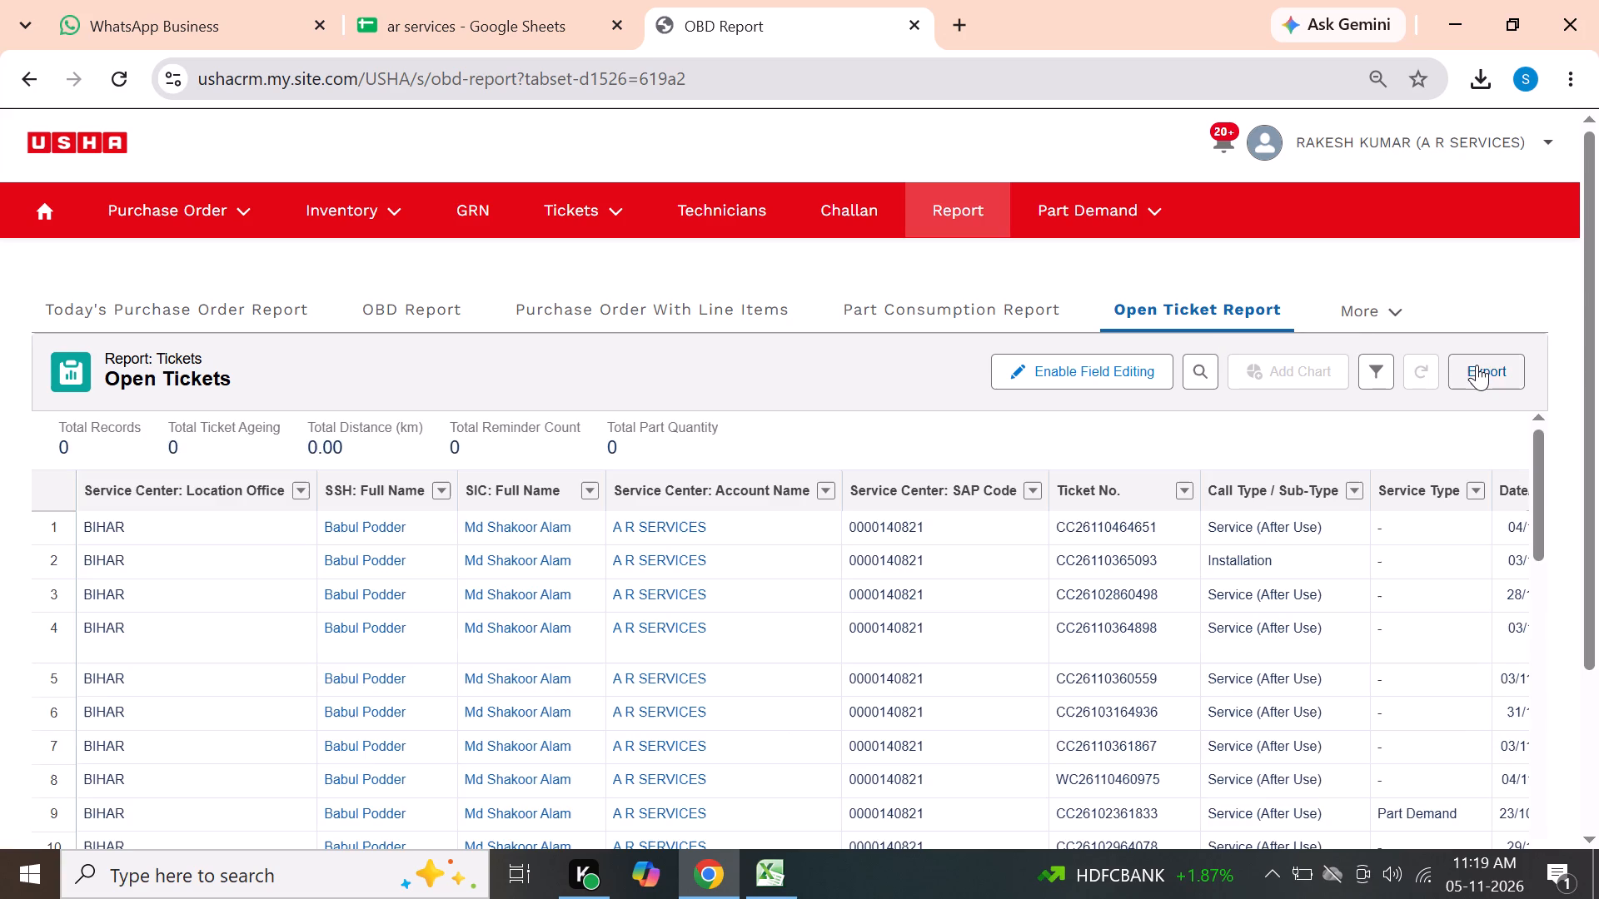
left_click(1476, 364)
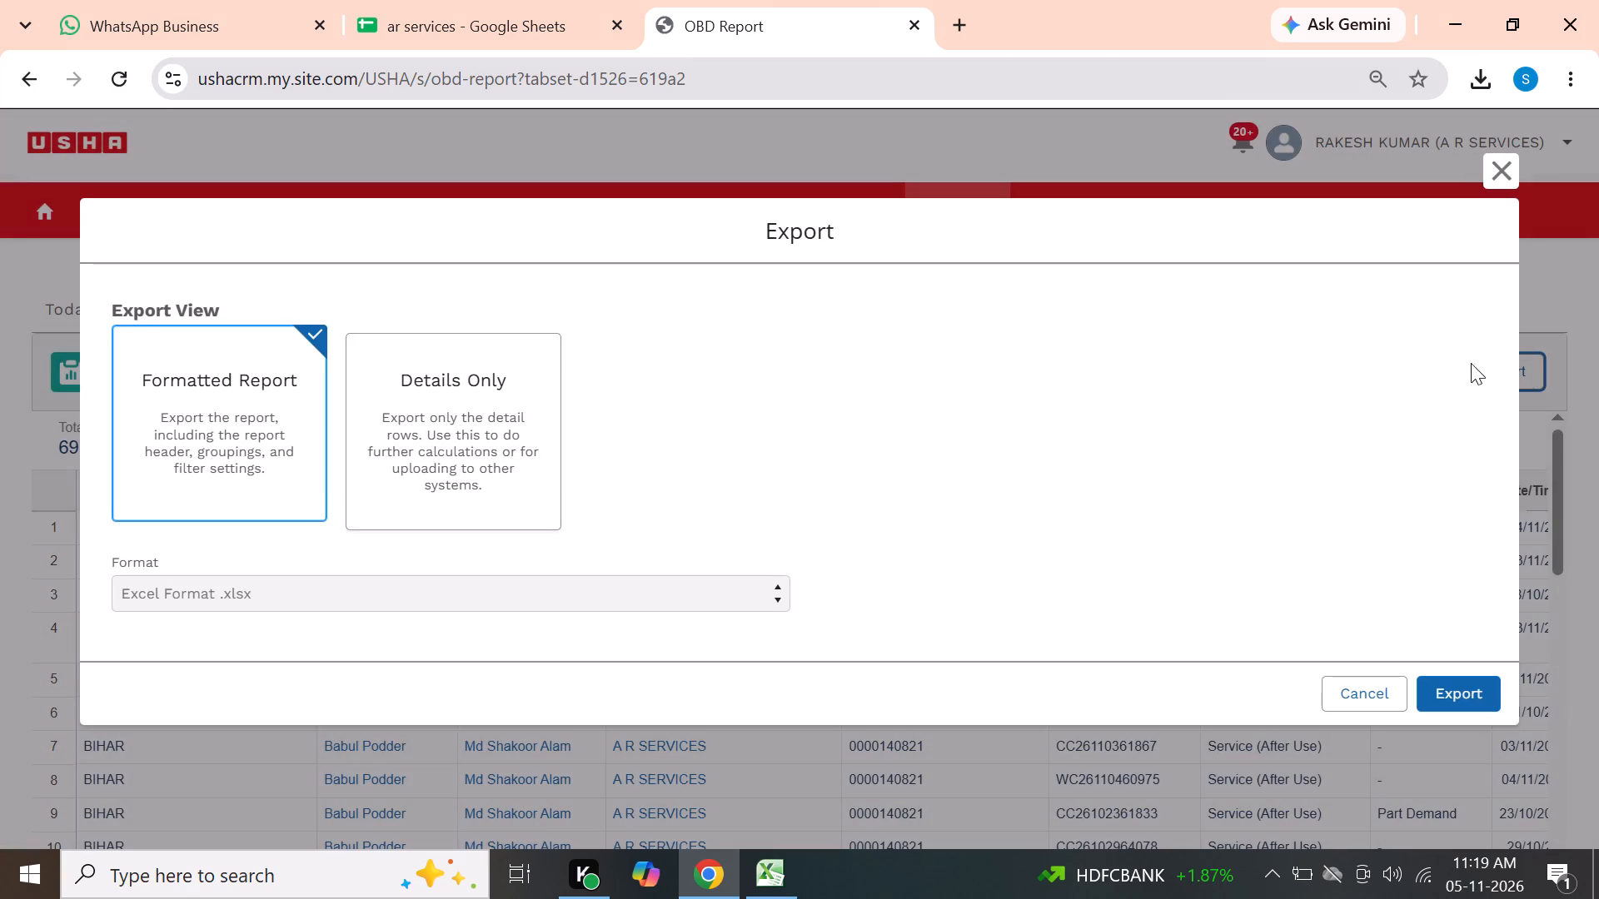
left_click(538, 454)
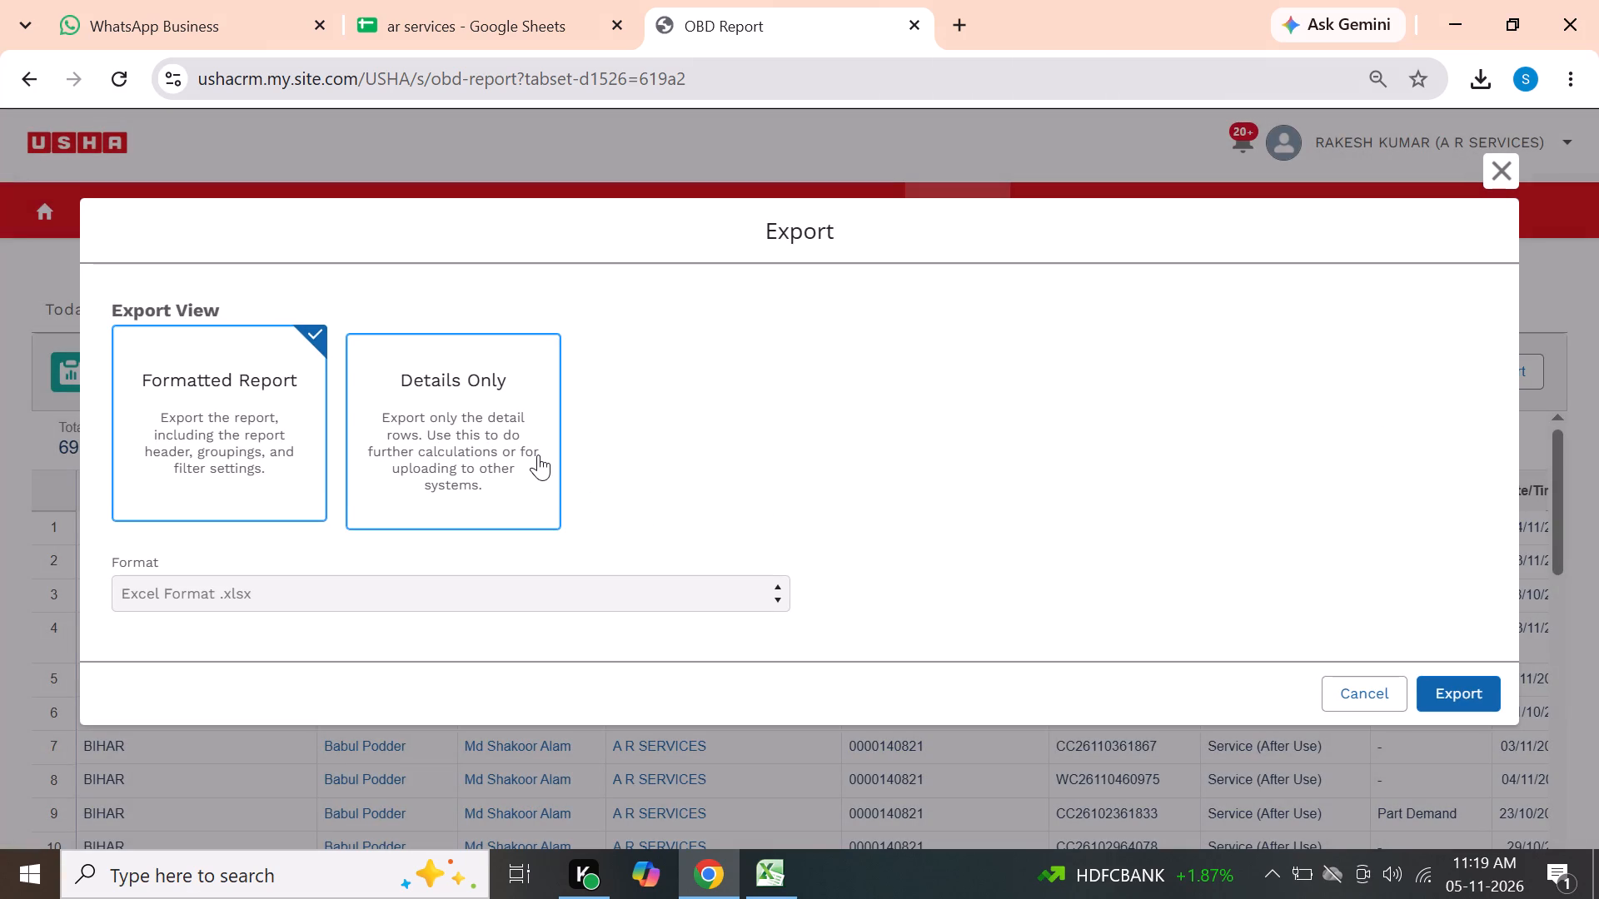
left_click(1483, 689)
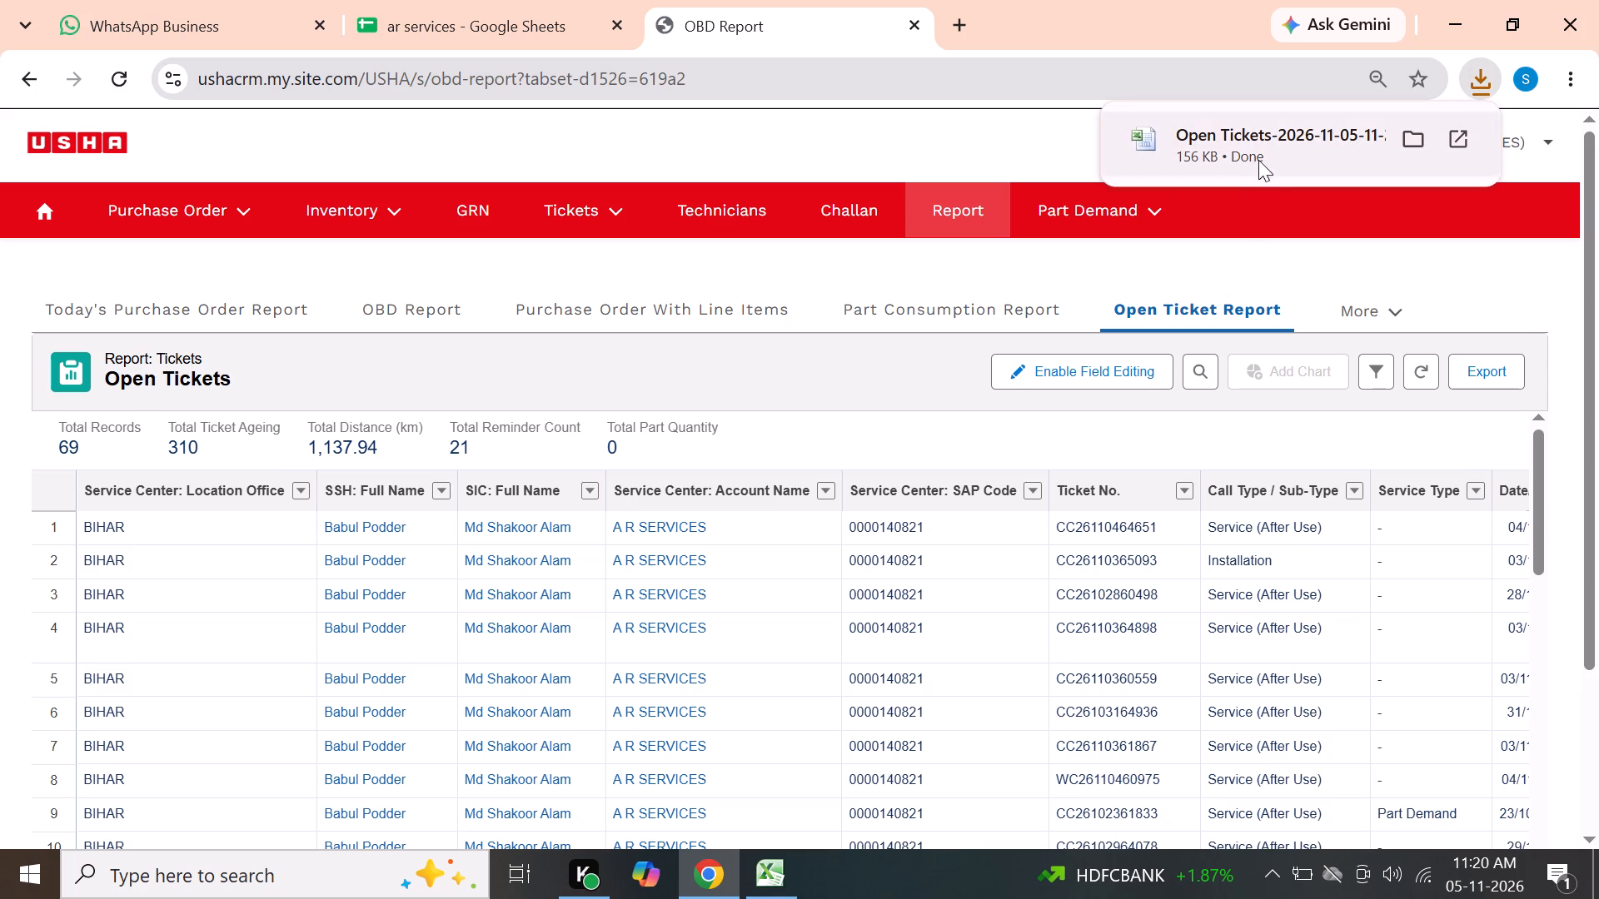
Open the downloaded Open Tickets .xls file.
left_click(1261, 153)
left_click(1261, 153)
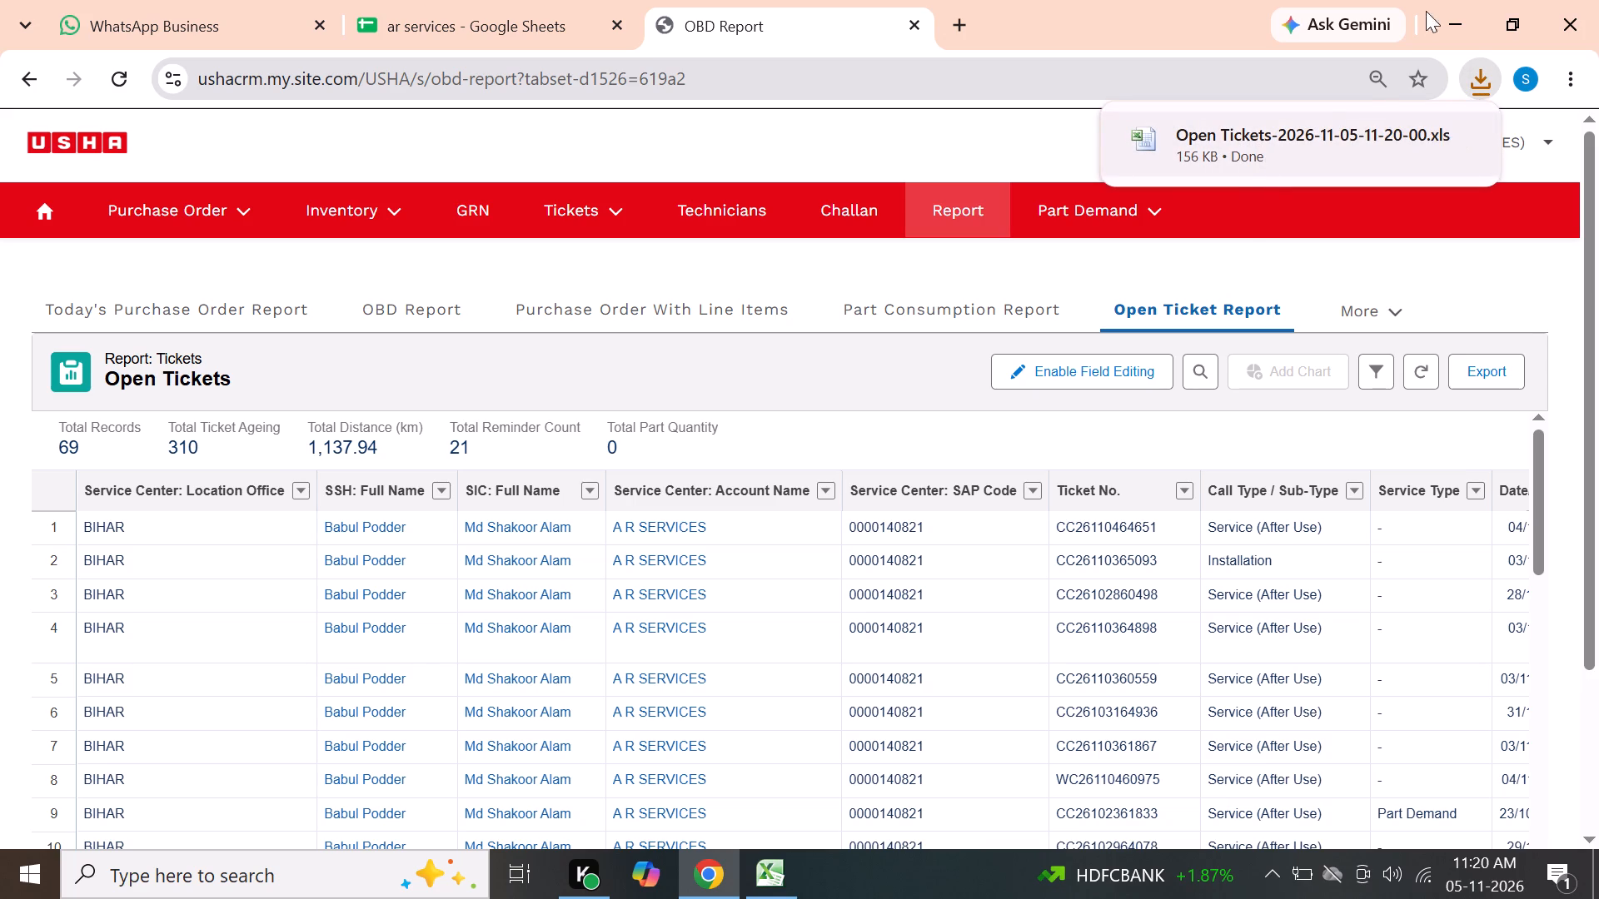
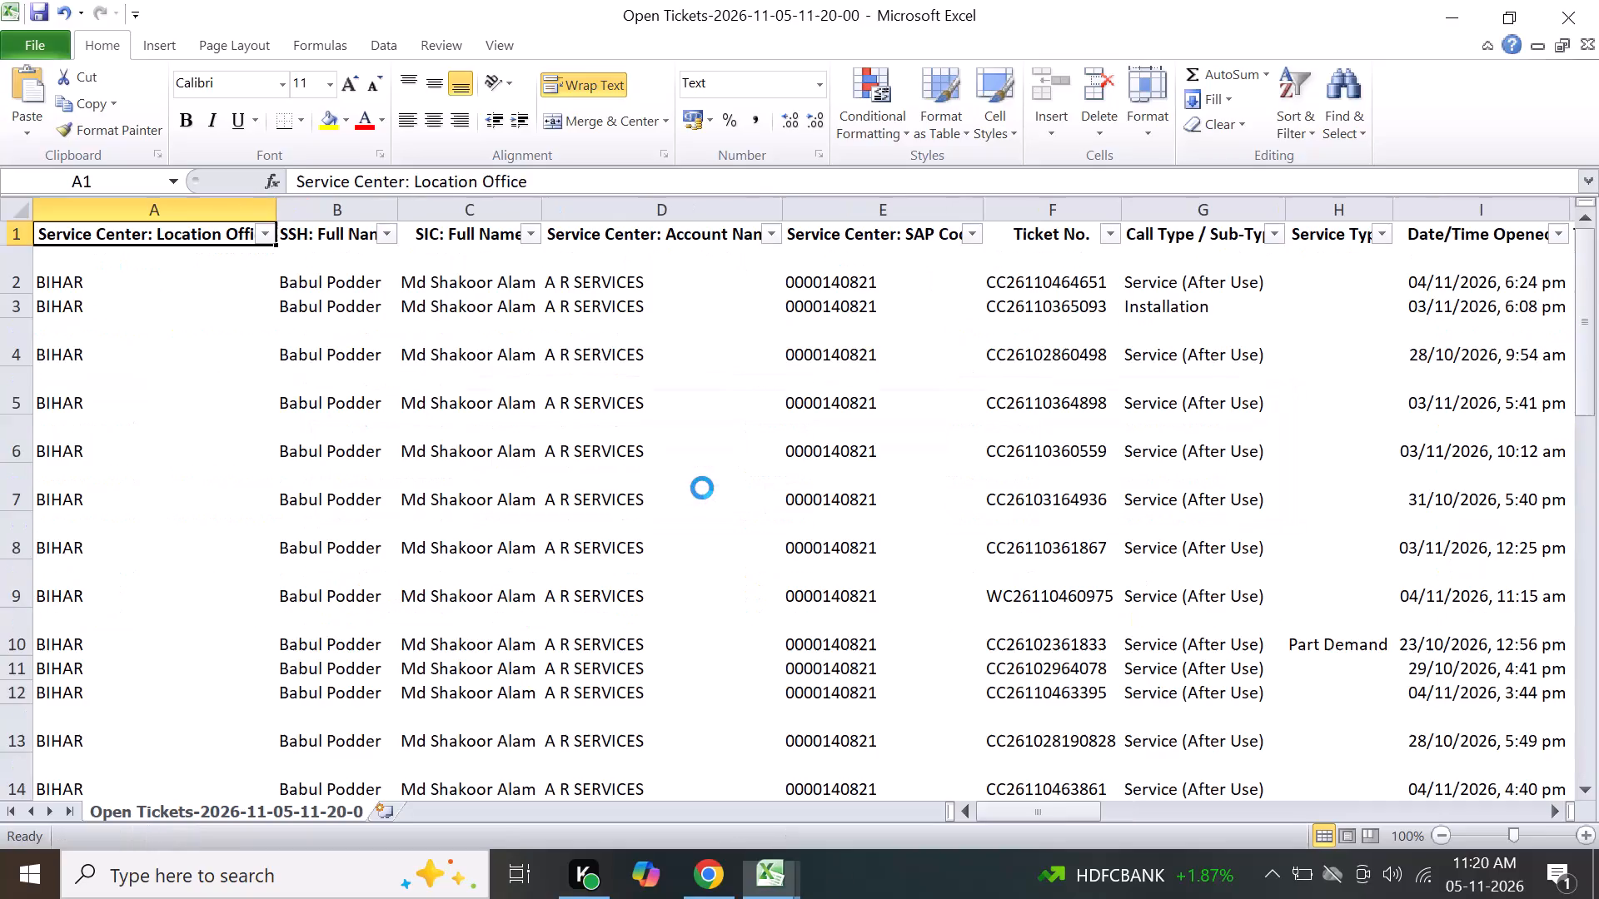
Confirm opening the downloaded Open Tickets .xls file despite its mismatched format.
left_click(702, 488)
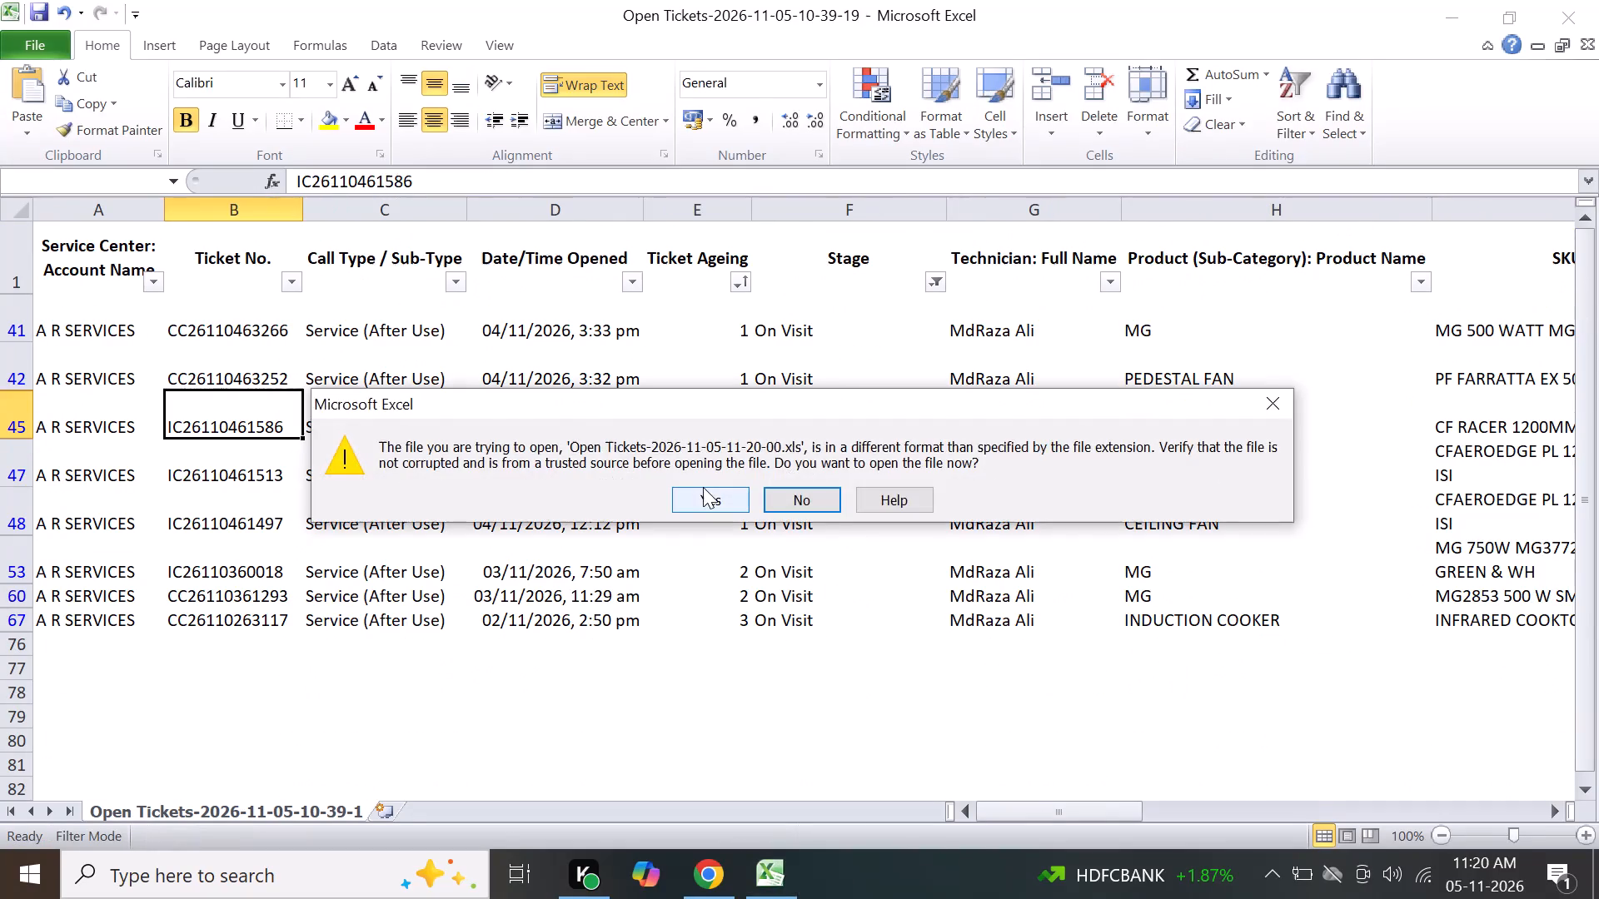
left_click(703, 487)
left_click(667, 513)
Delete the Service Center Location Office, SSH, SIC and SAP Code columns from the report.
left_click_drag(148, 216, 477, 288)
right_click(413, 355)
left_click(492, 550)
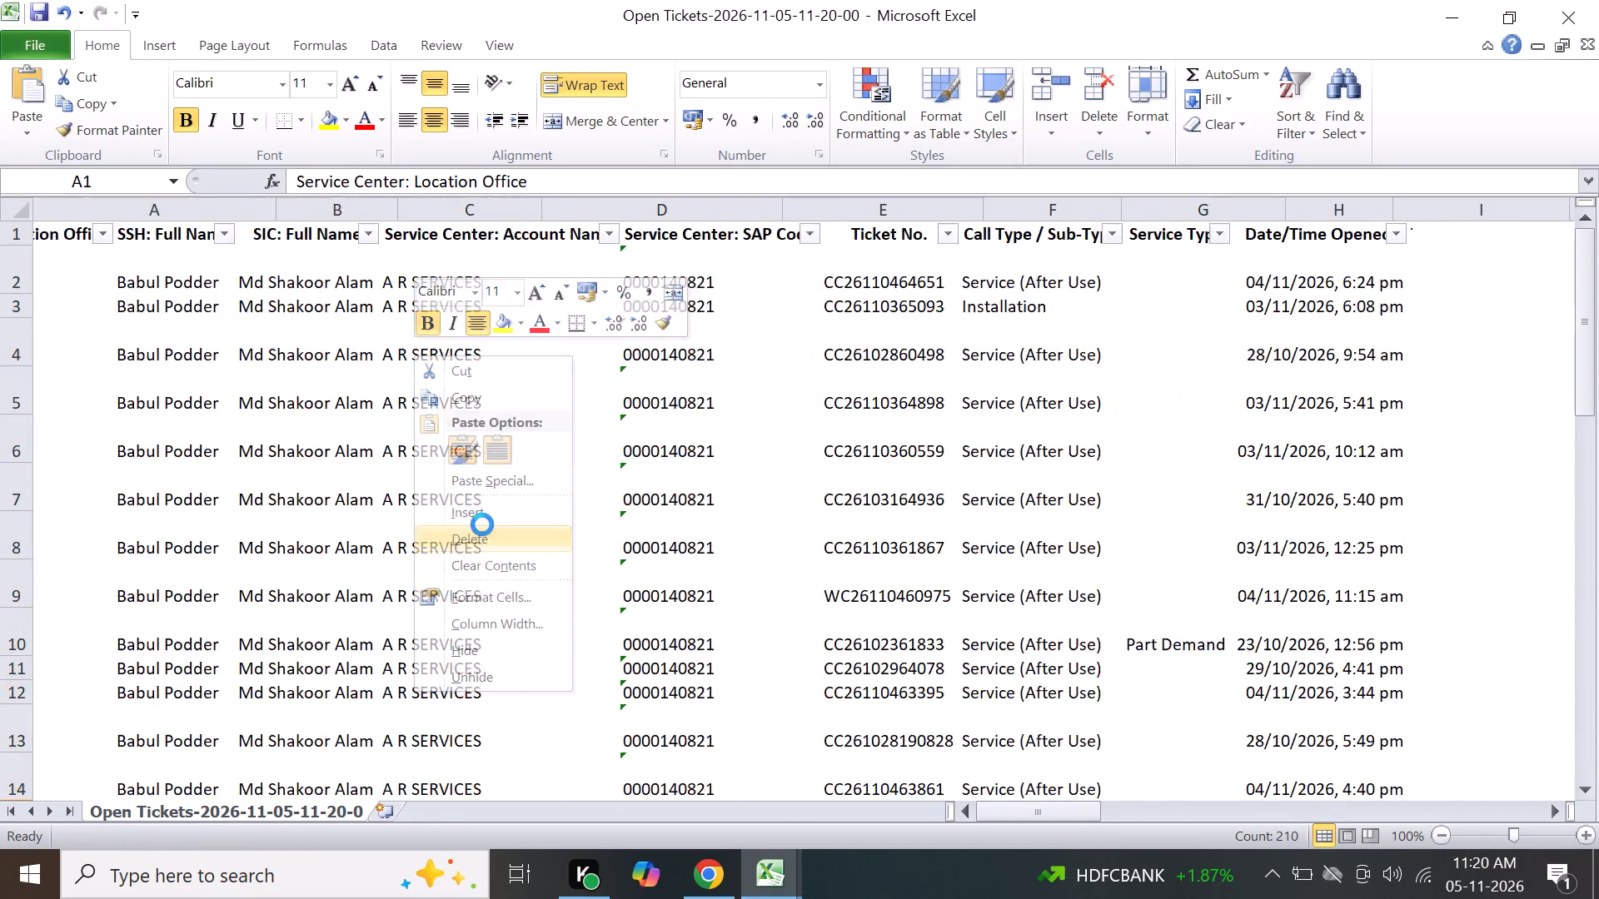
left_click(343, 212)
right_click(343, 212)
left_click(407, 387)
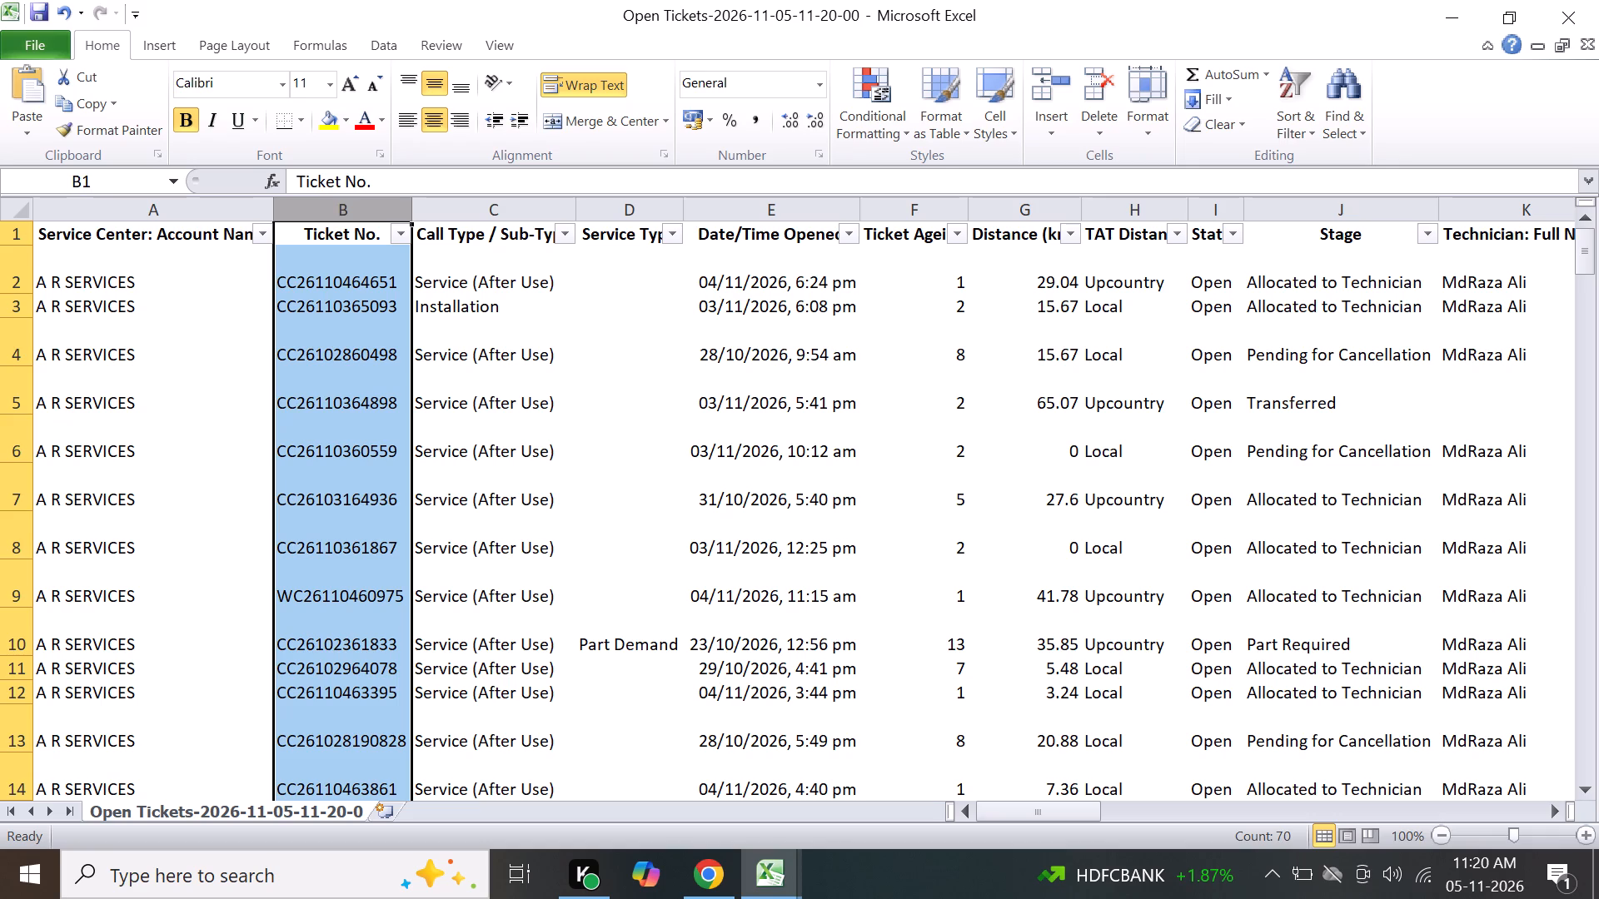
Delete the Service Type, Distance (km), TAT Distance and Status columns.
left_click(633, 212)
right_click(633, 212)
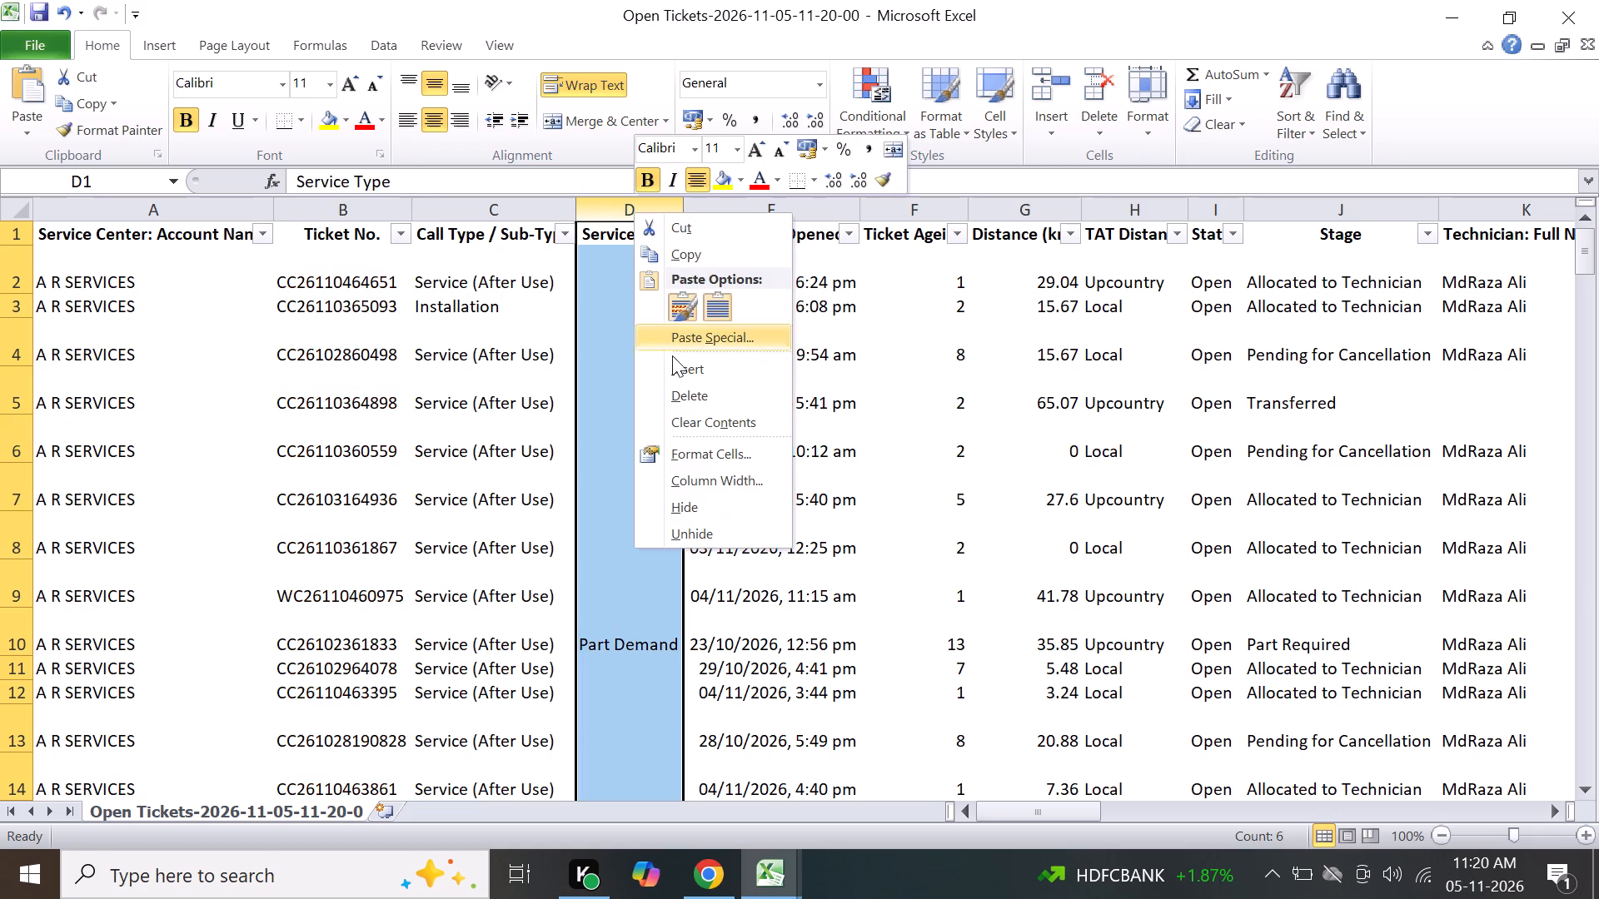
left_click(677, 382)
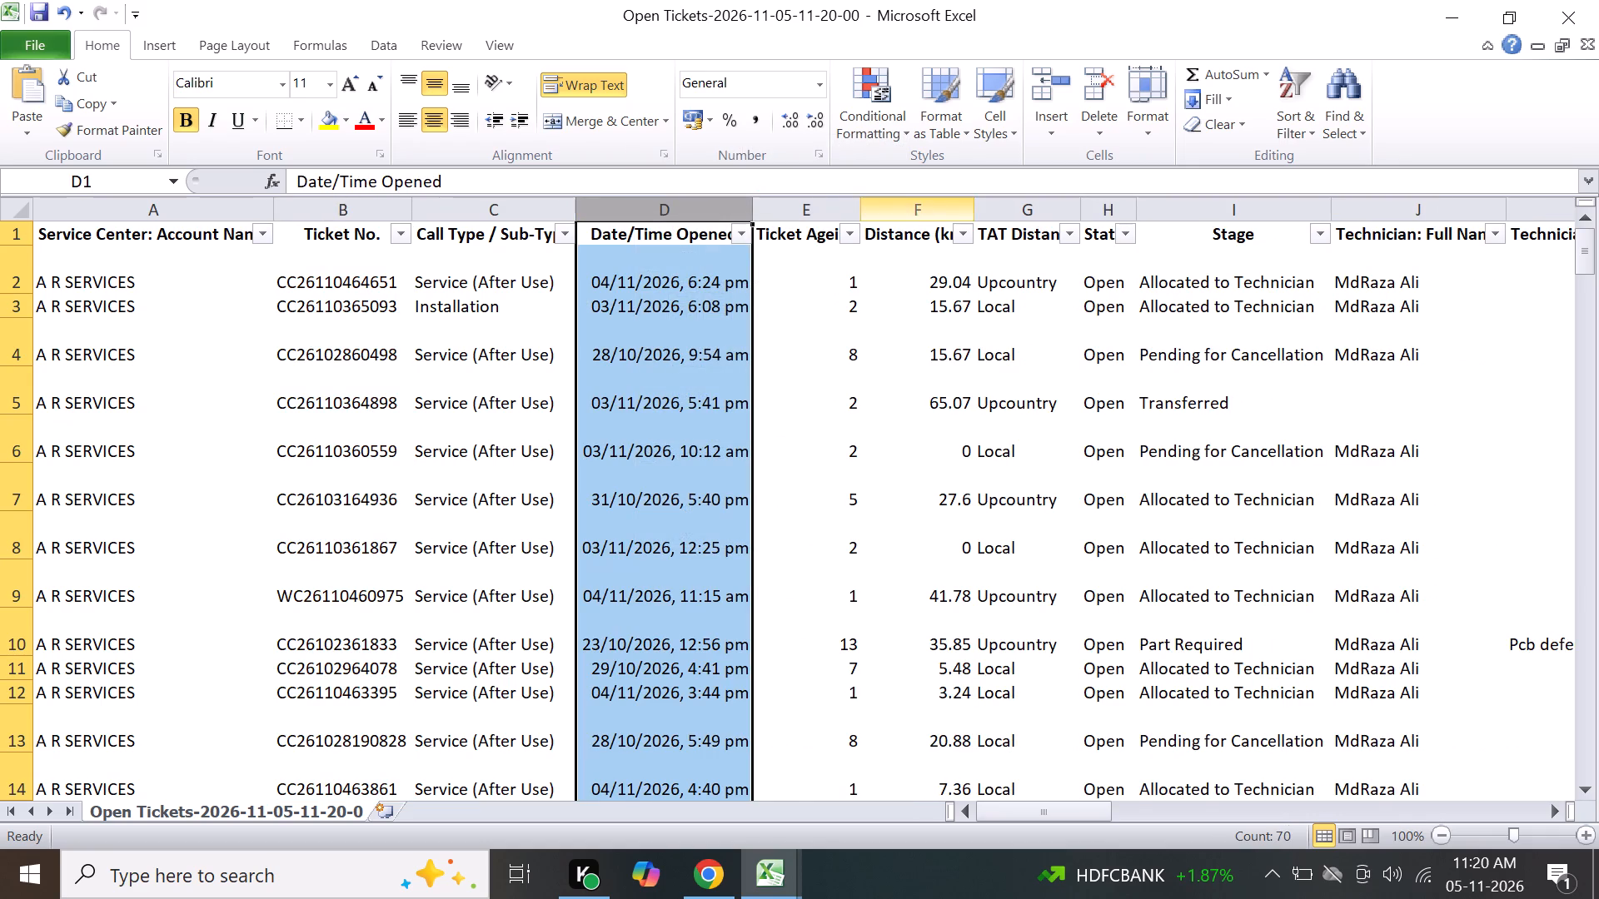
left_click_drag(909, 211, 1094, 296)
right_click_drag(1059, 374, 1057, 385)
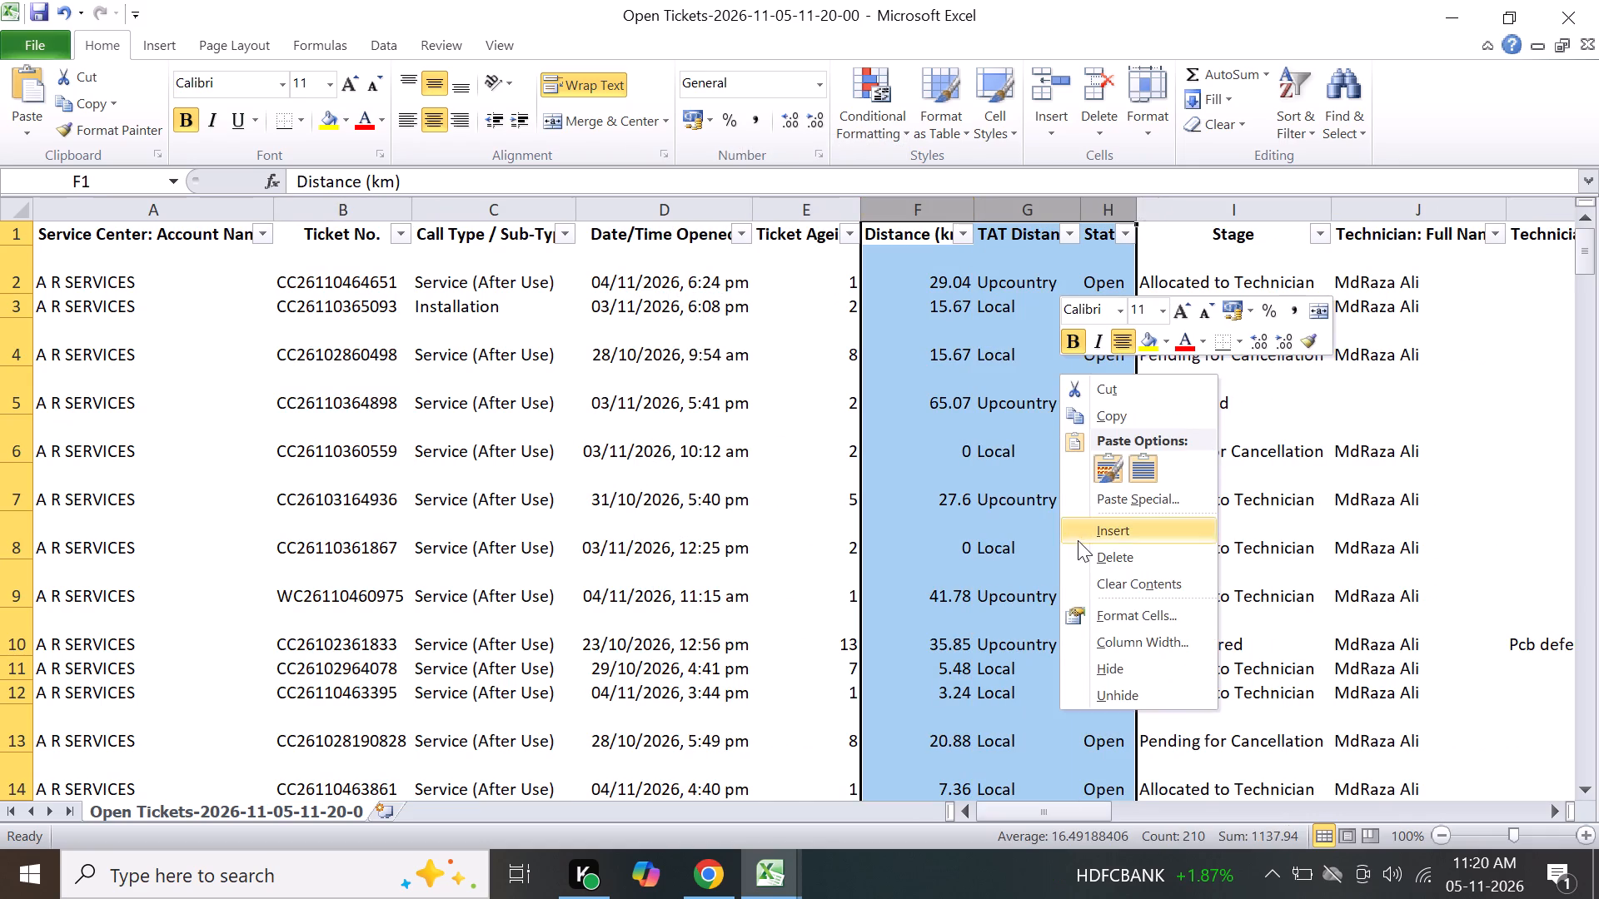
left_click(1080, 554)
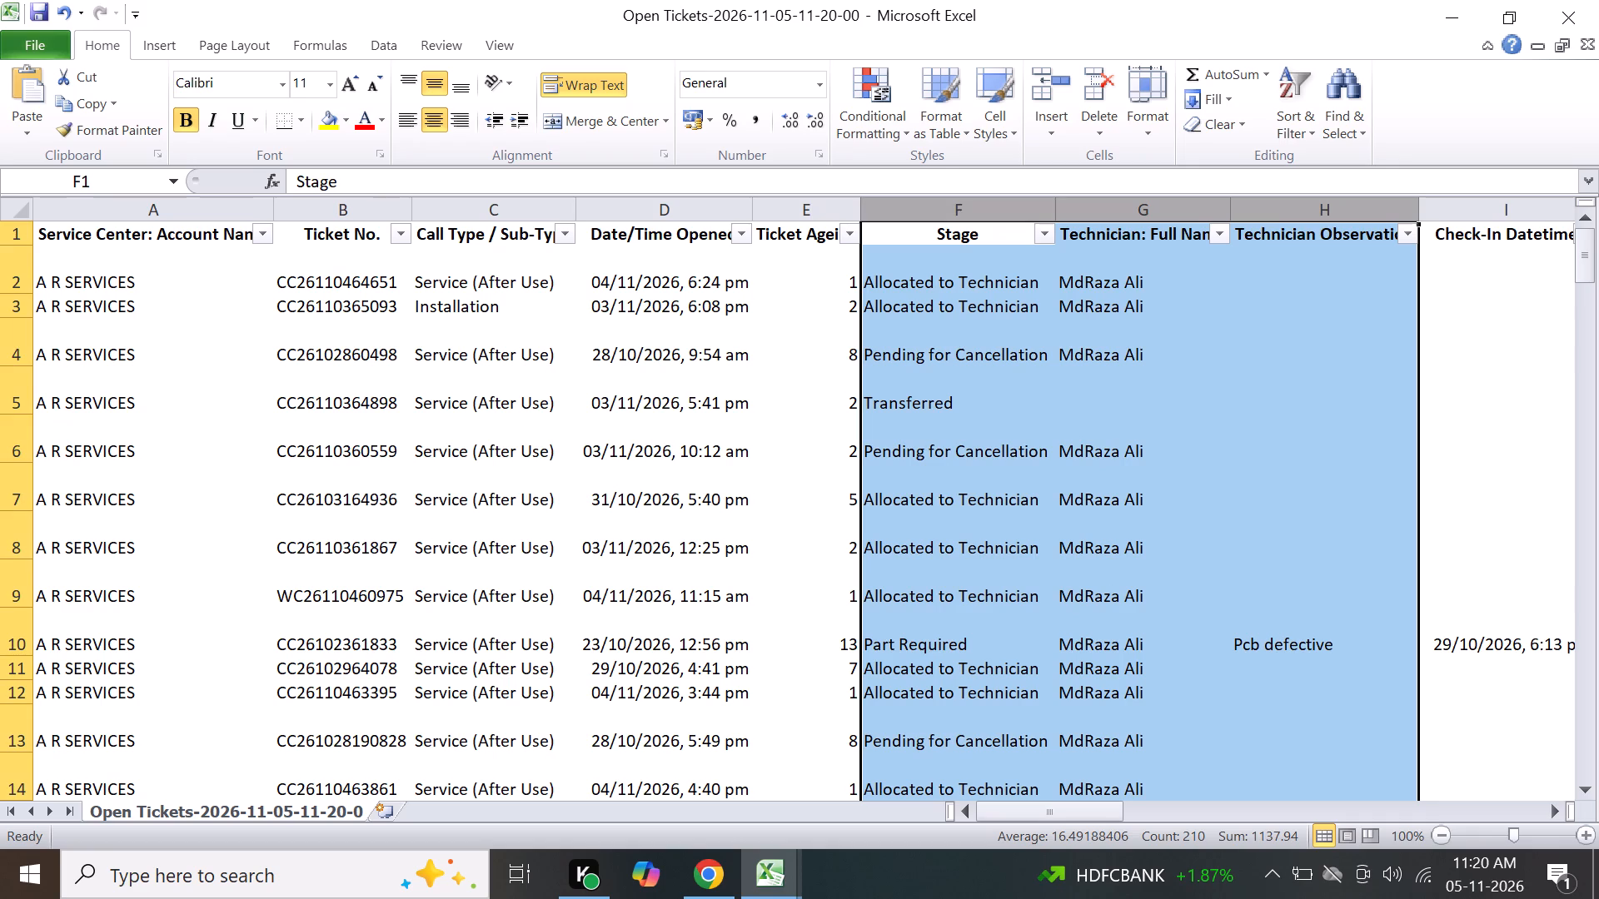
Delete the Technician Observation, Check-In Datetime and Product Group columns.
left_click_drag(1339, 210, 1598, 284)
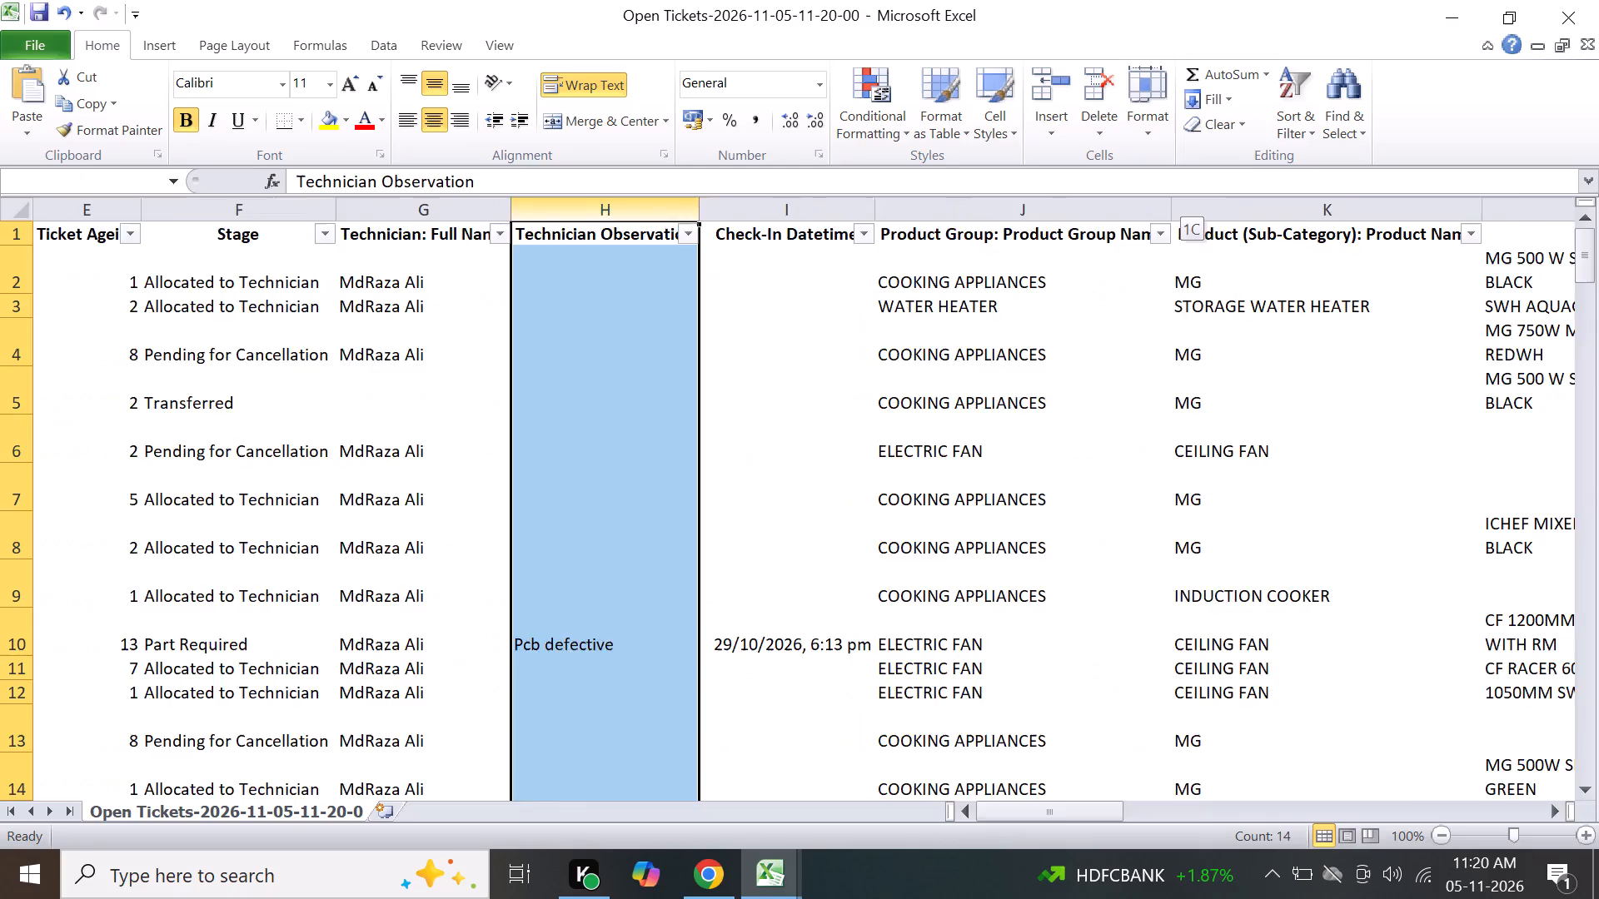
left_click_drag(1598, 284, 421, 329)
right_click(349, 331)
left_click_drag(469, 529, 479, 513)
Delete the columns from SKU Code through Reason For Manual Entry, as well as the Contact Name: Email Id column.
left_click_drag(1387, 209, 1534, 266)
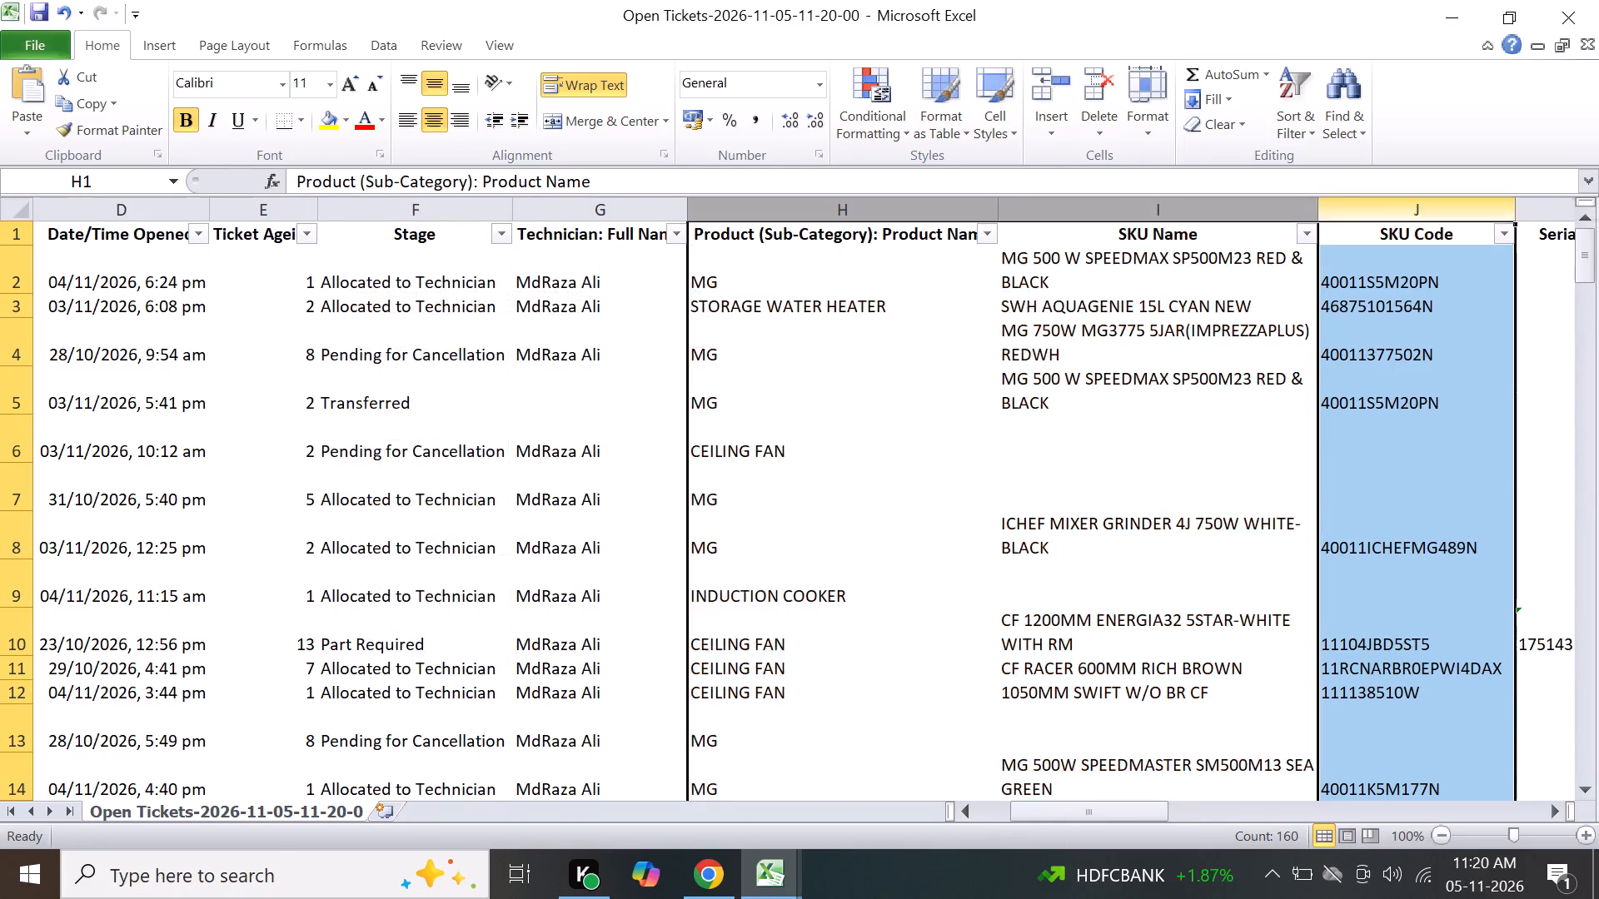
left_click_drag(1534, 266, 915, 405)
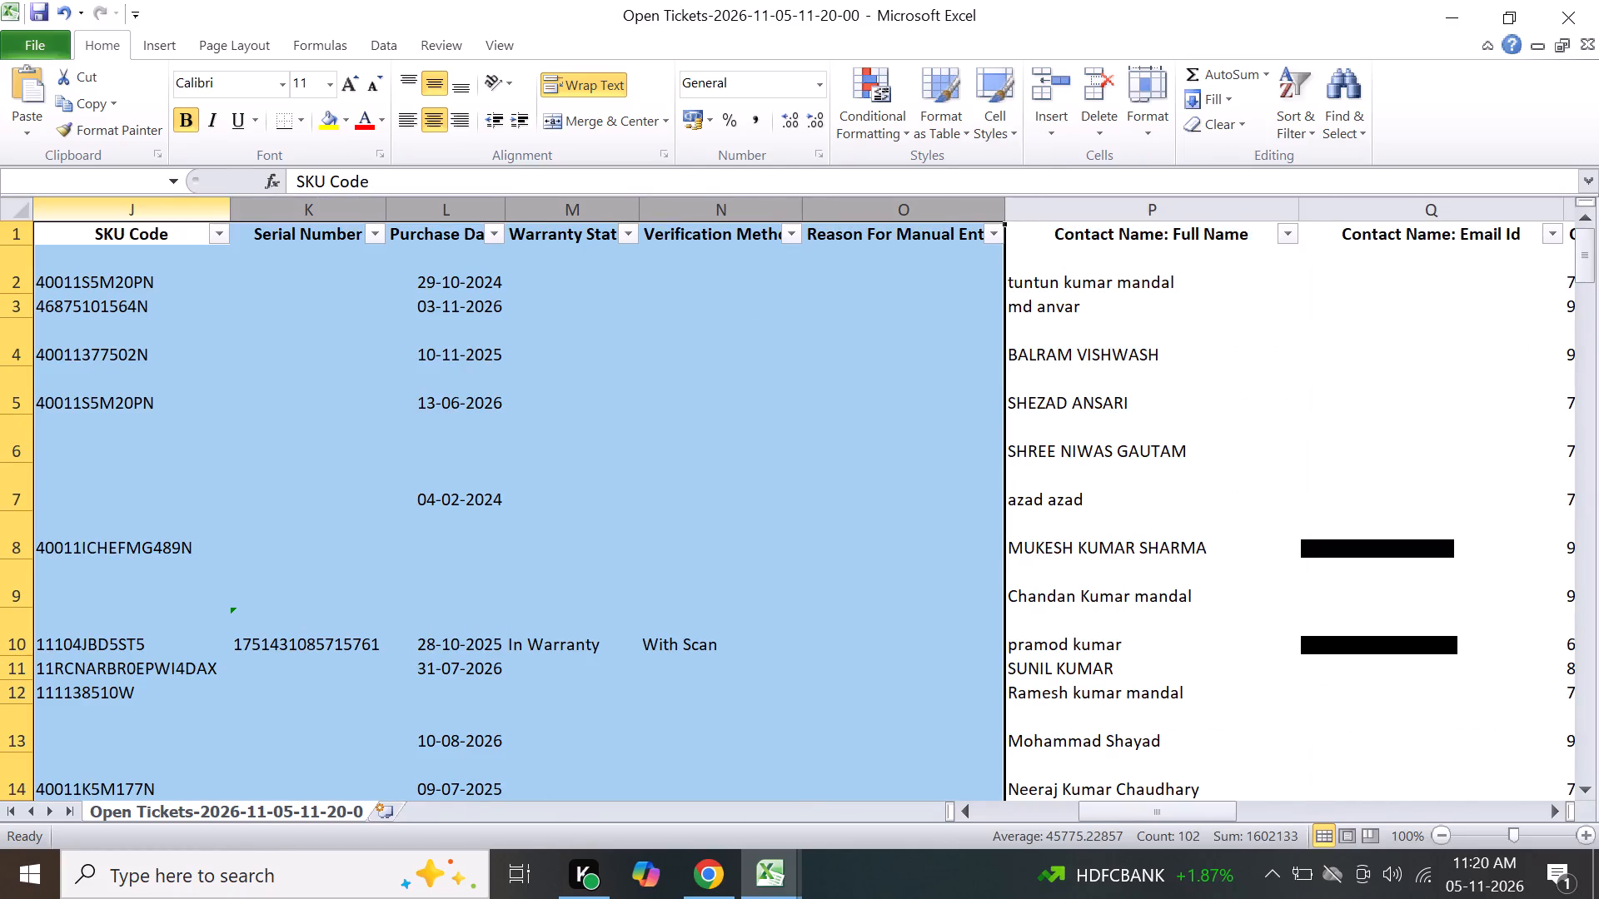
right_click(680, 452)
left_click(771, 628)
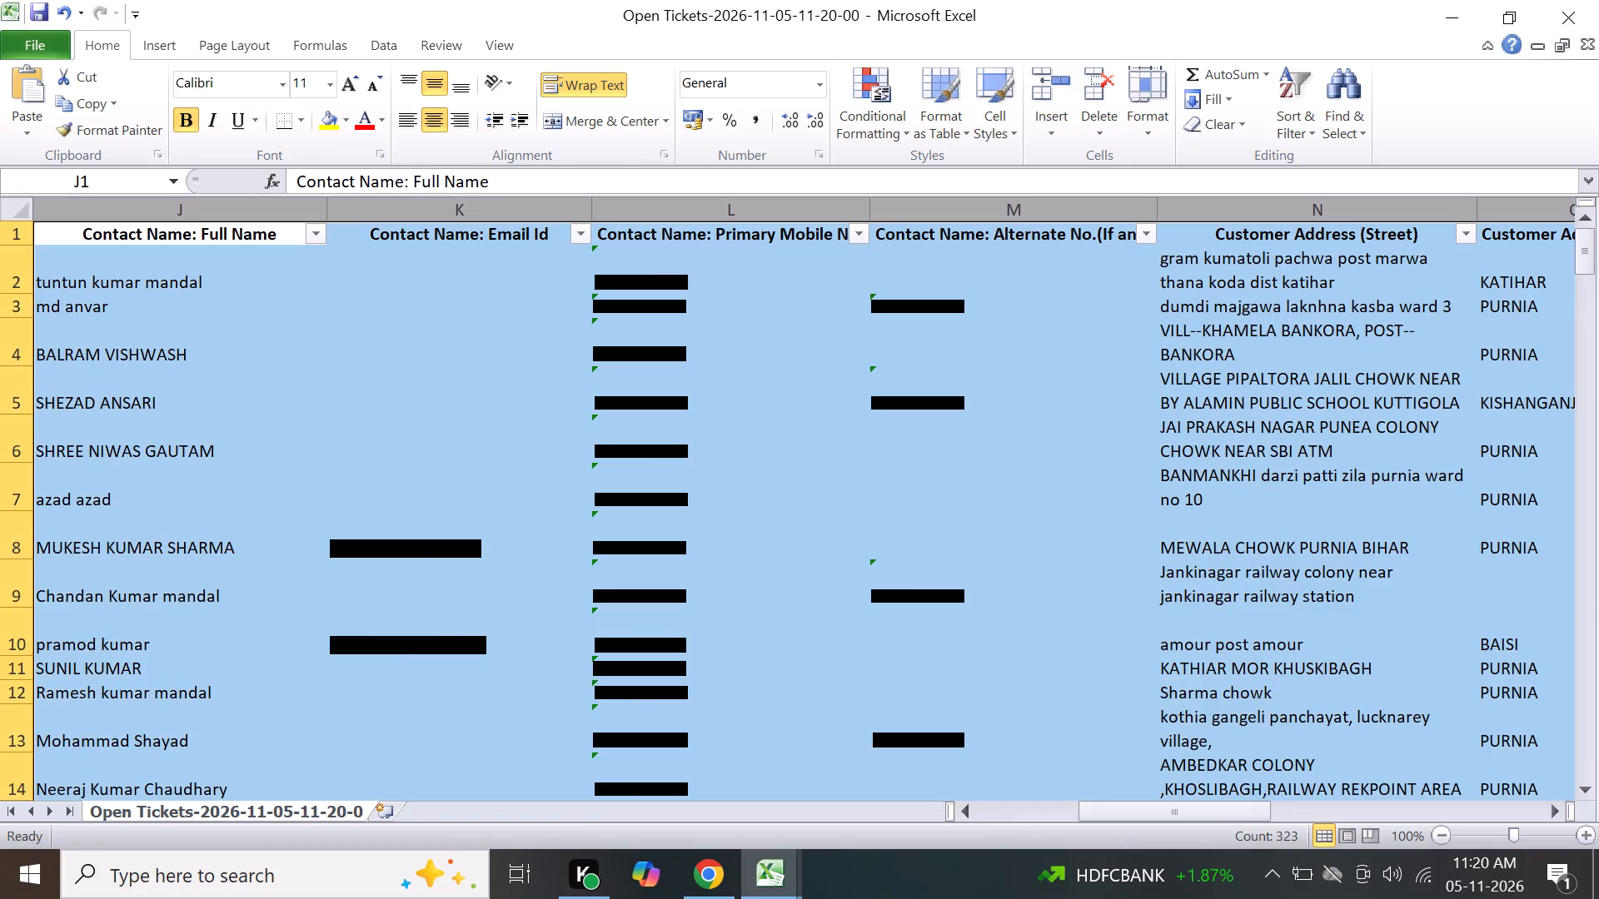
left_click(496, 218)
right_click(494, 217)
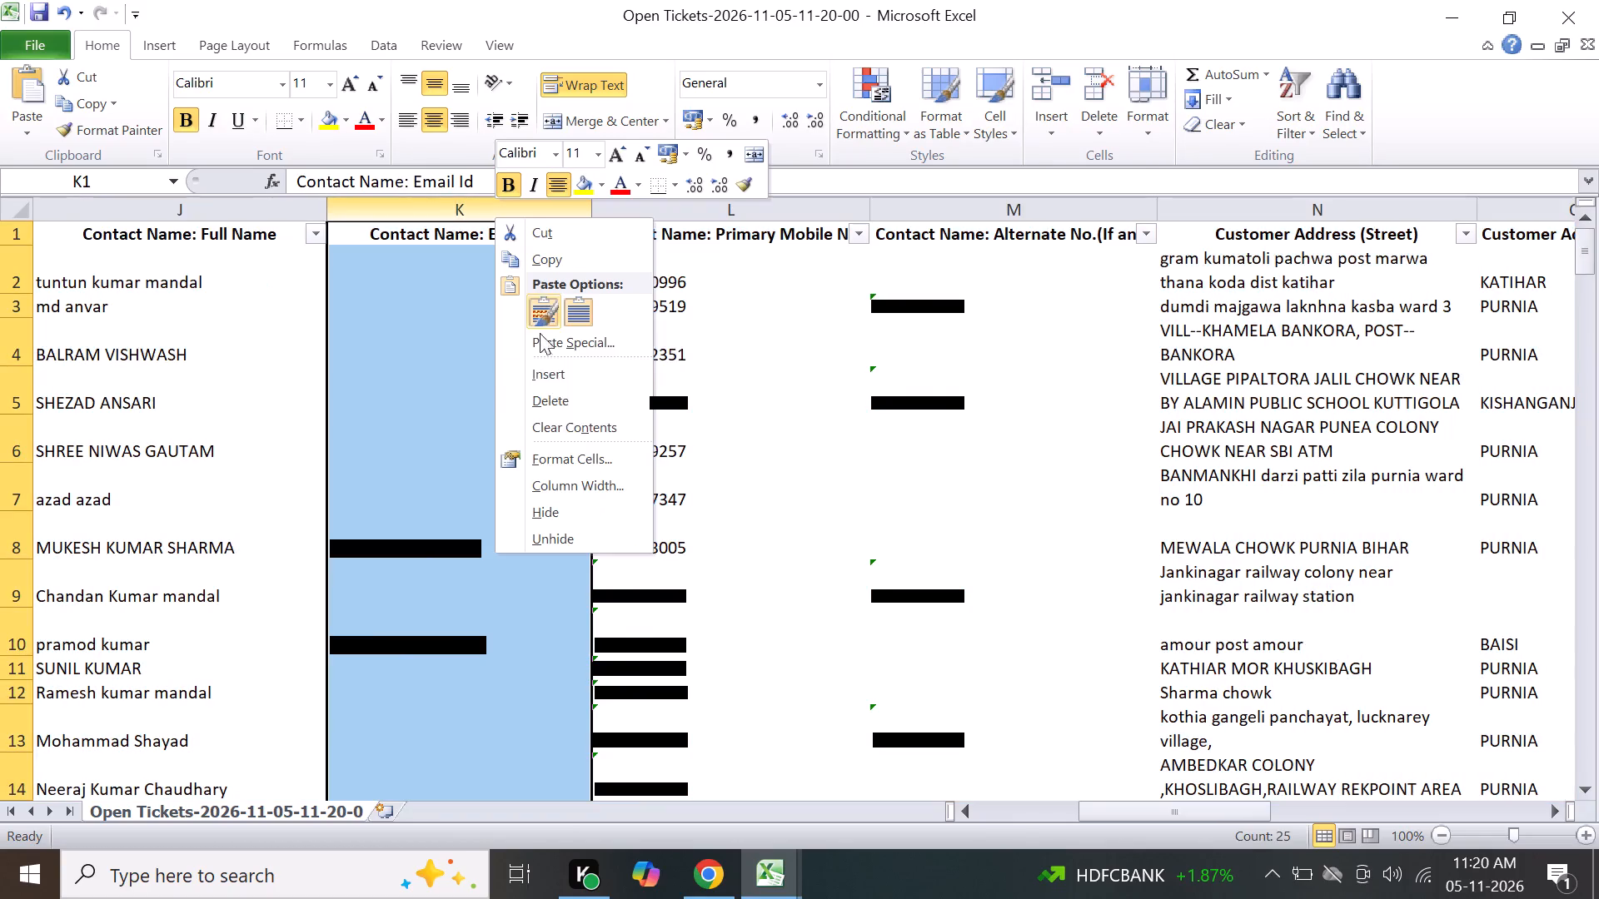
left_click_drag(563, 417, 574, 408)
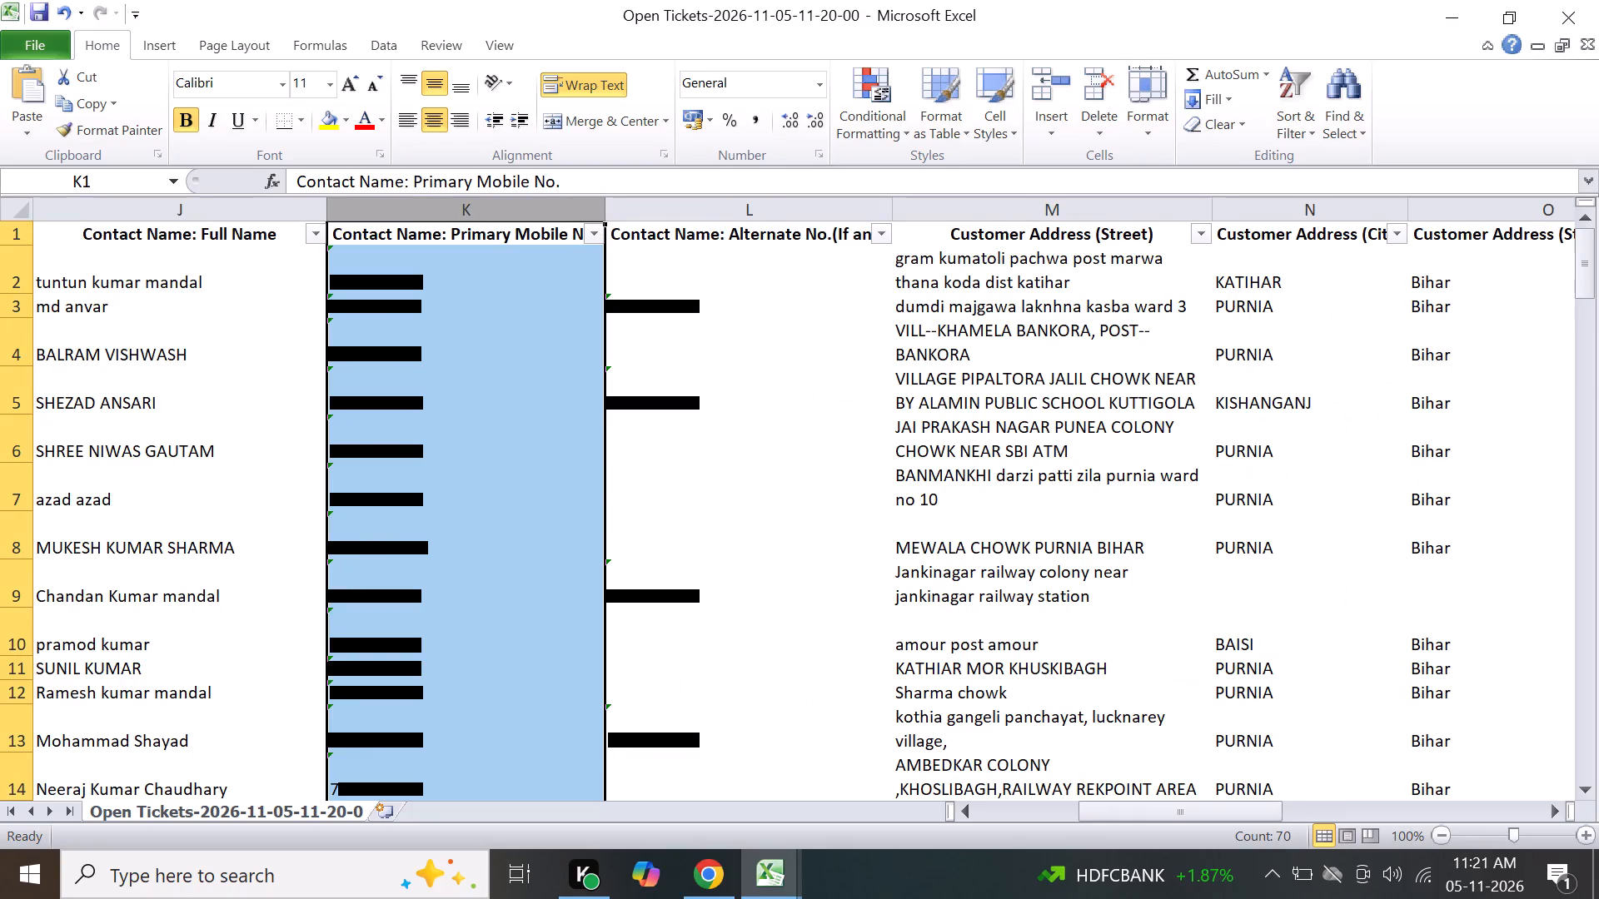
Delete all columns from Reminder Count up to, but not including, Remark.
left_click_drag(1197, 809, 1238, 808)
left_click_drag(878, 211, 1335, 321)
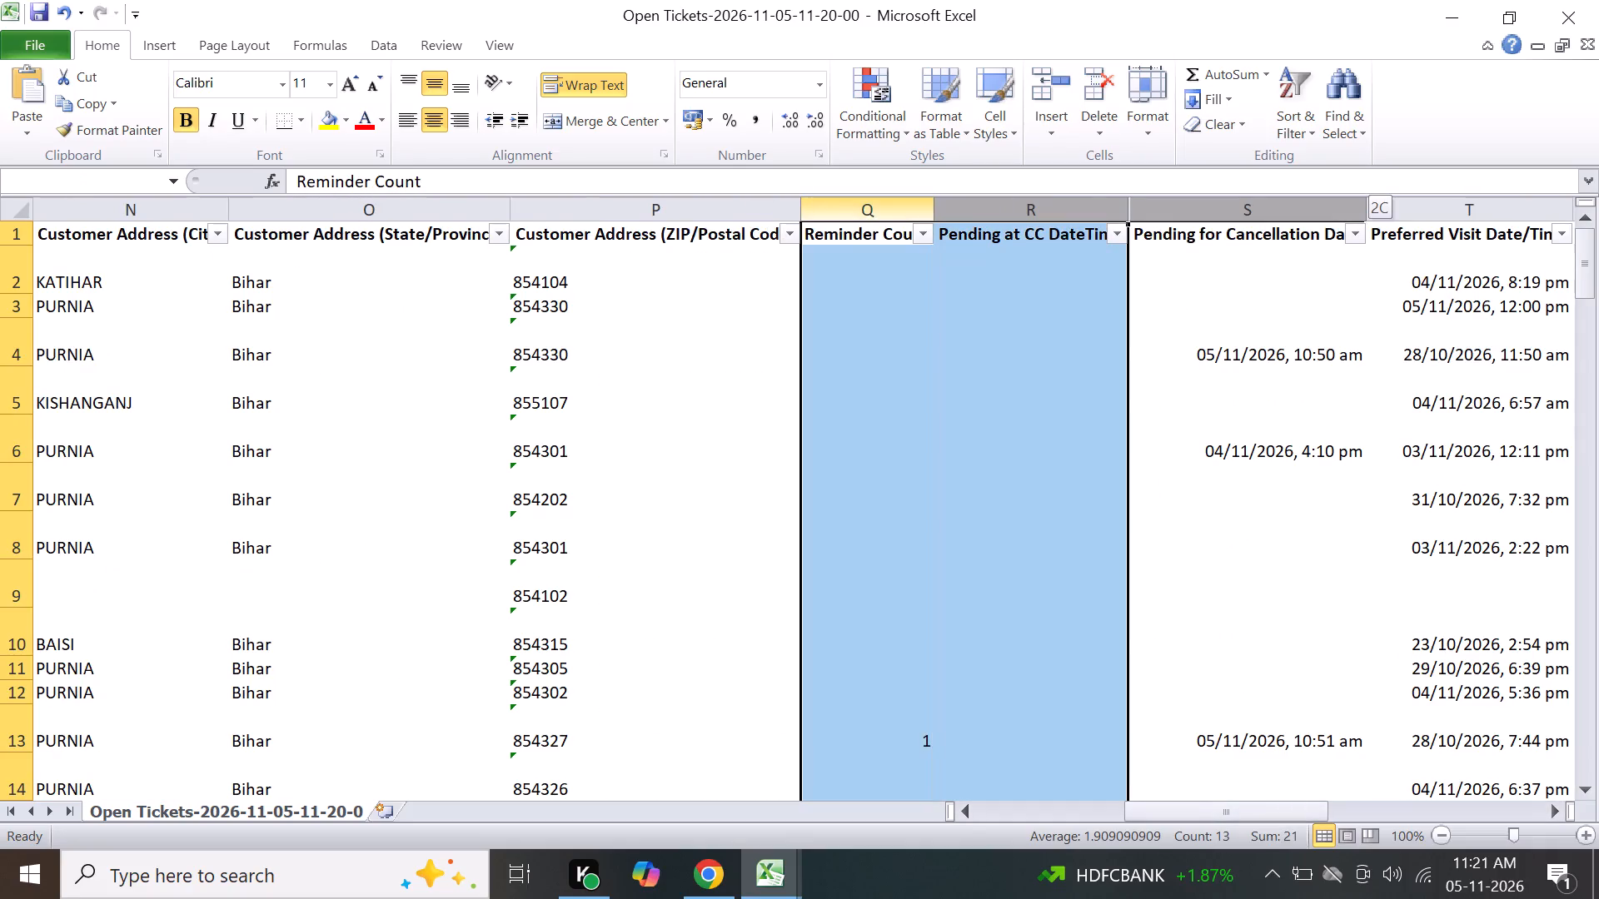
left_click_drag(1335, 321, 964, 400)
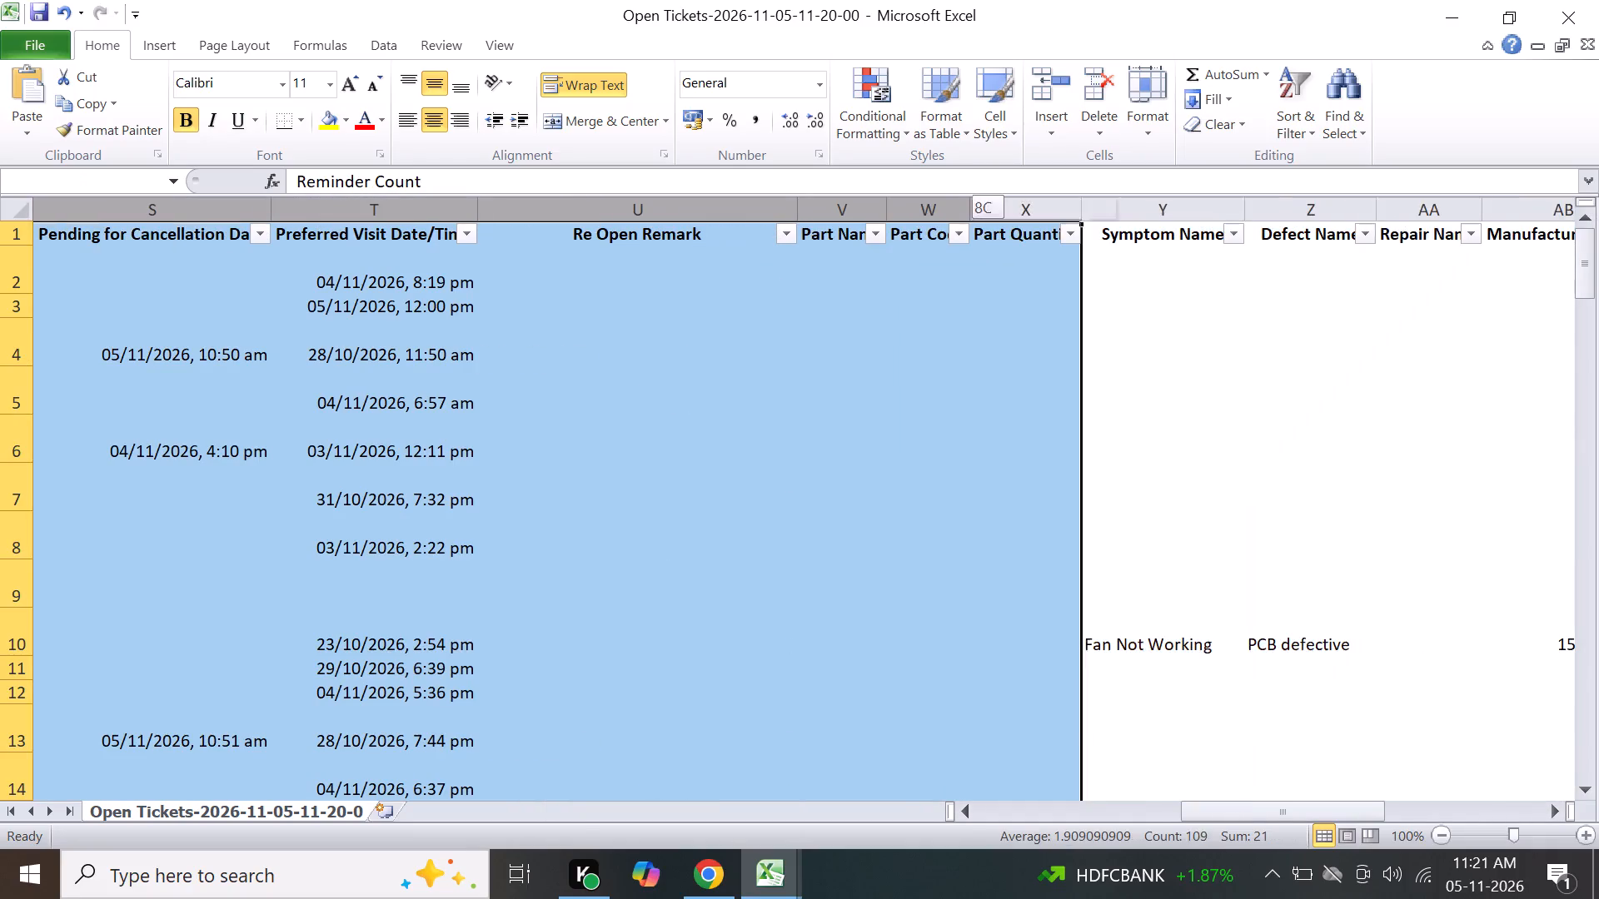
left_click_drag(964, 400, 1493, 450)
right_click(1088, 400)
left_click(1167, 573)
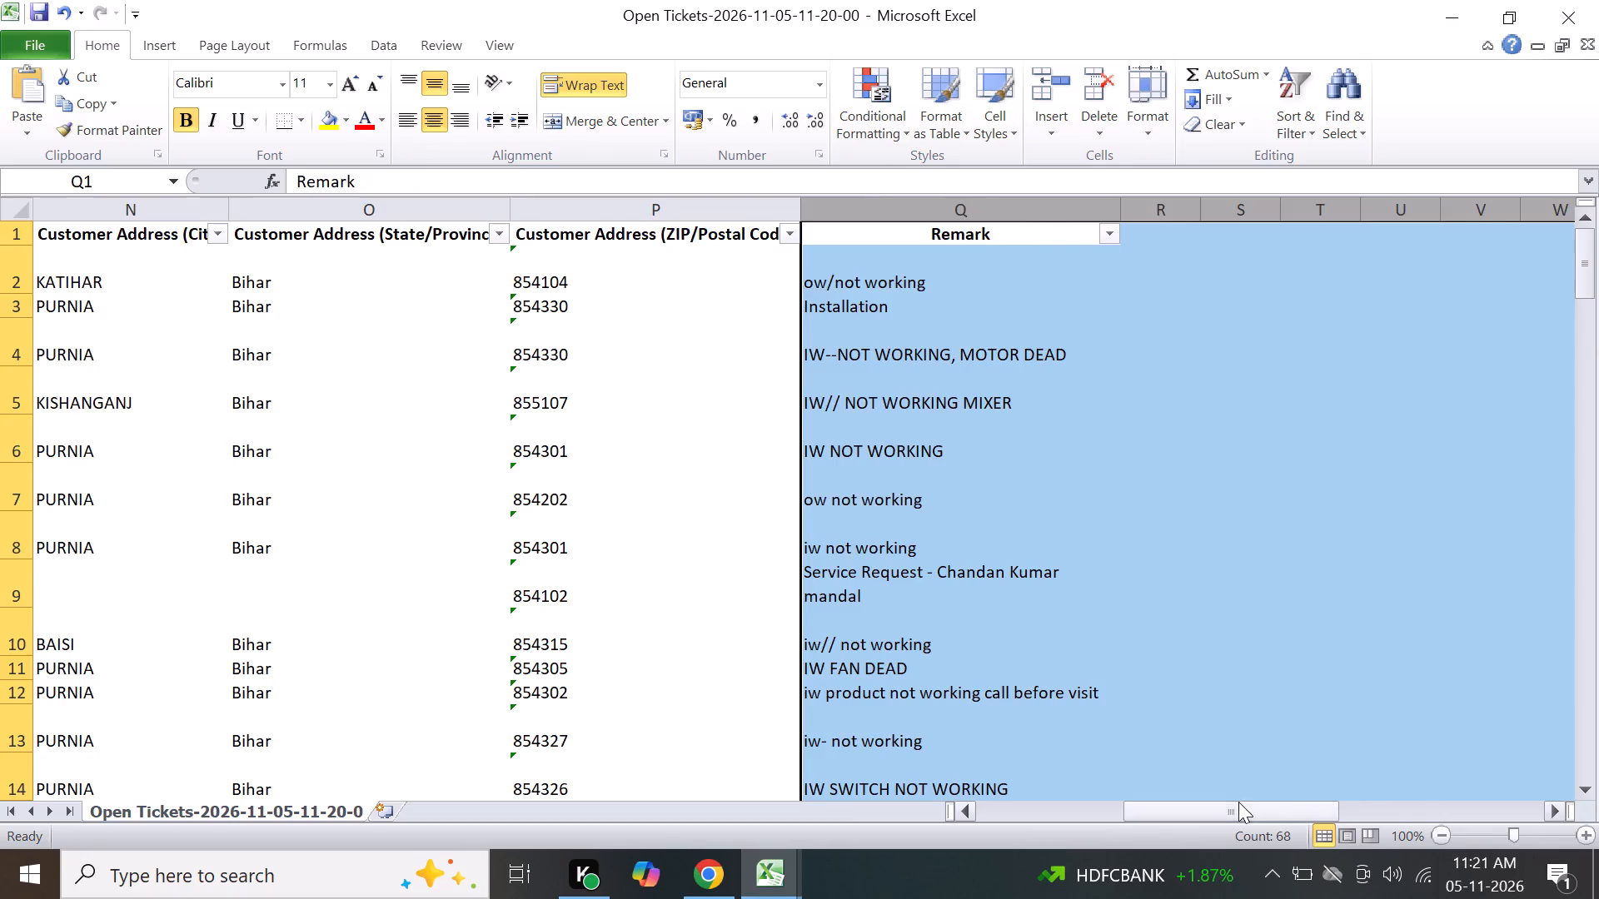
Sort the report by Date/Time Opened from A to Z.
left_click_drag(1238, 802, 910, 768)
left_click(779, 668)
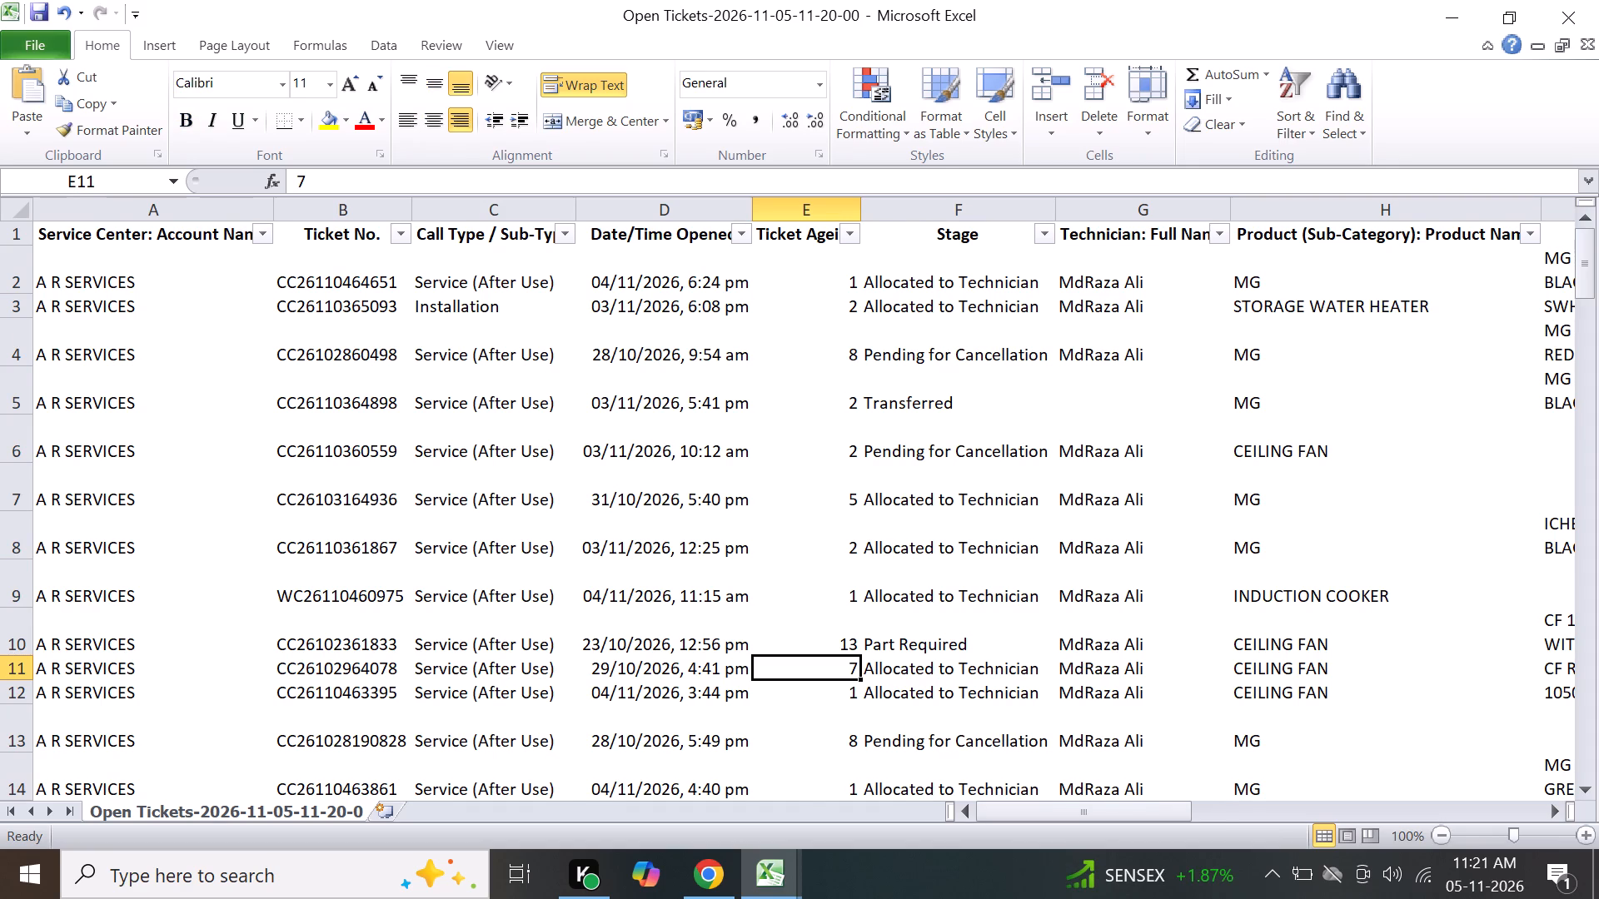
scroll(824, 442, "down", 1, "ctrl")
left_click(627, 235)
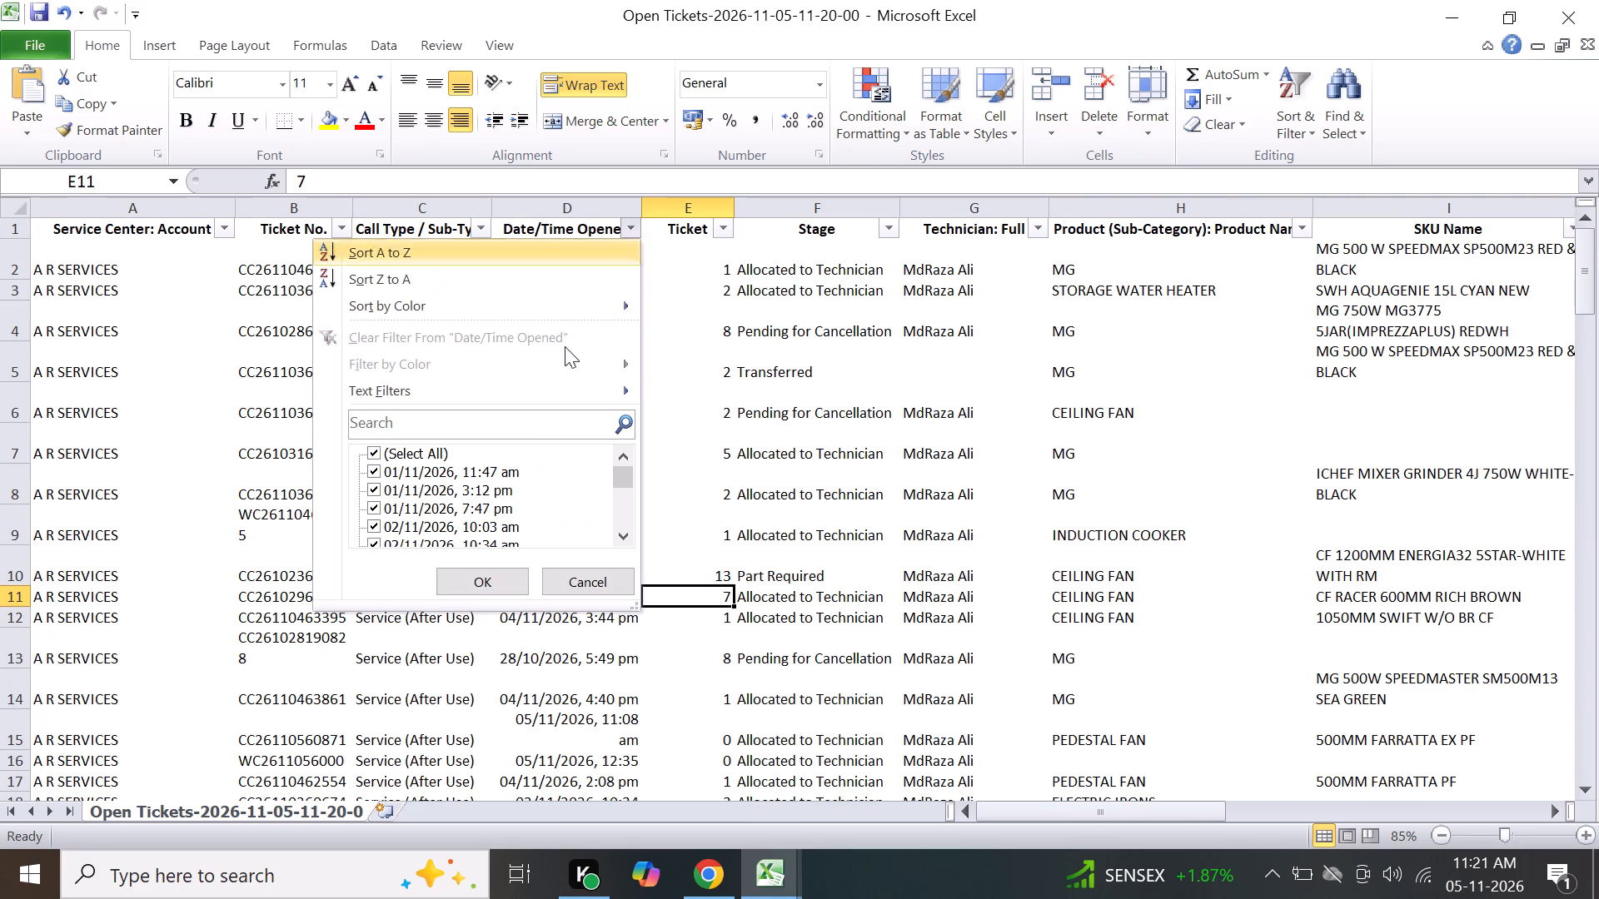
left_click(423, 261)
left_click(902, 331)
Filter the Stage column to show only Allocated to Technician tickets.
left_click(879, 231)
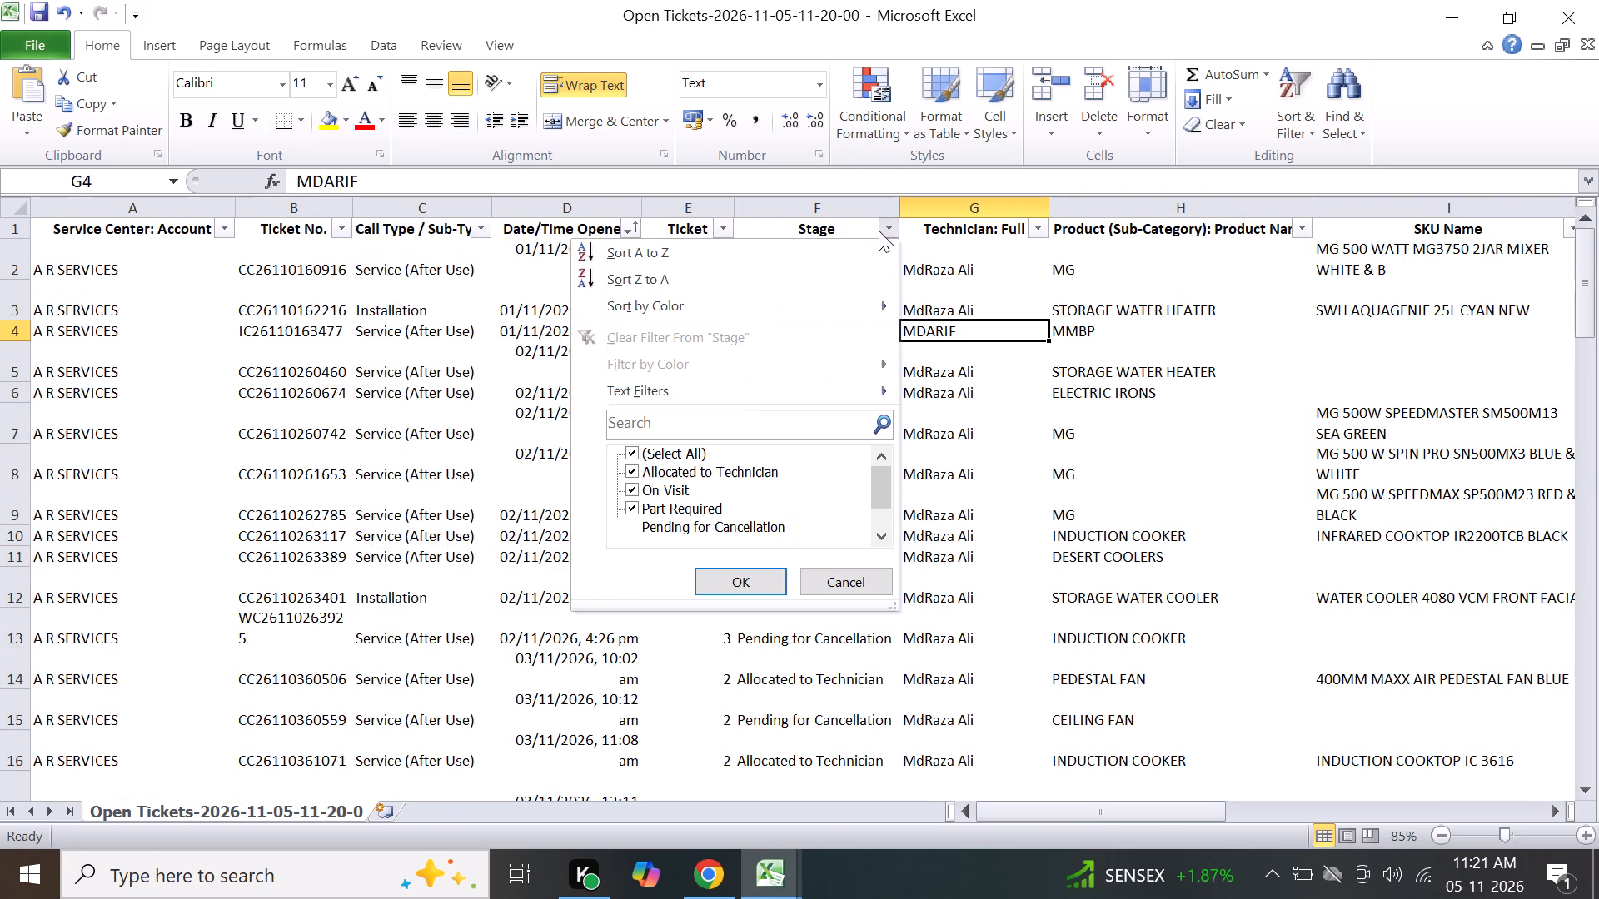
left_click(638, 450)
left_click(640, 474)
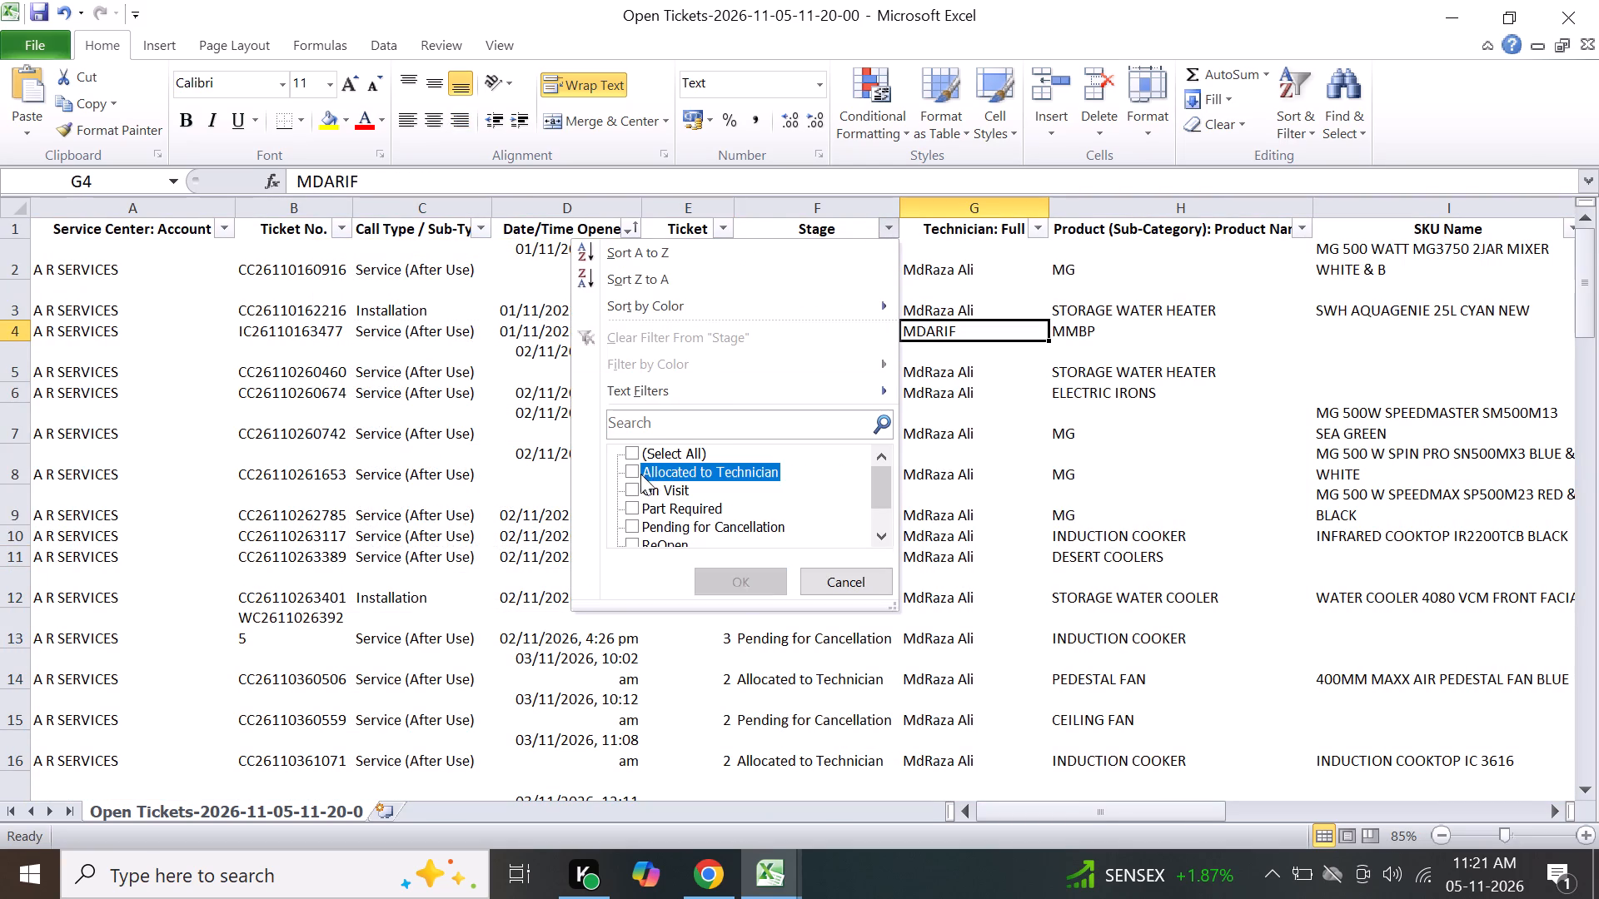
left_click(735, 577)
left_click(762, 407)
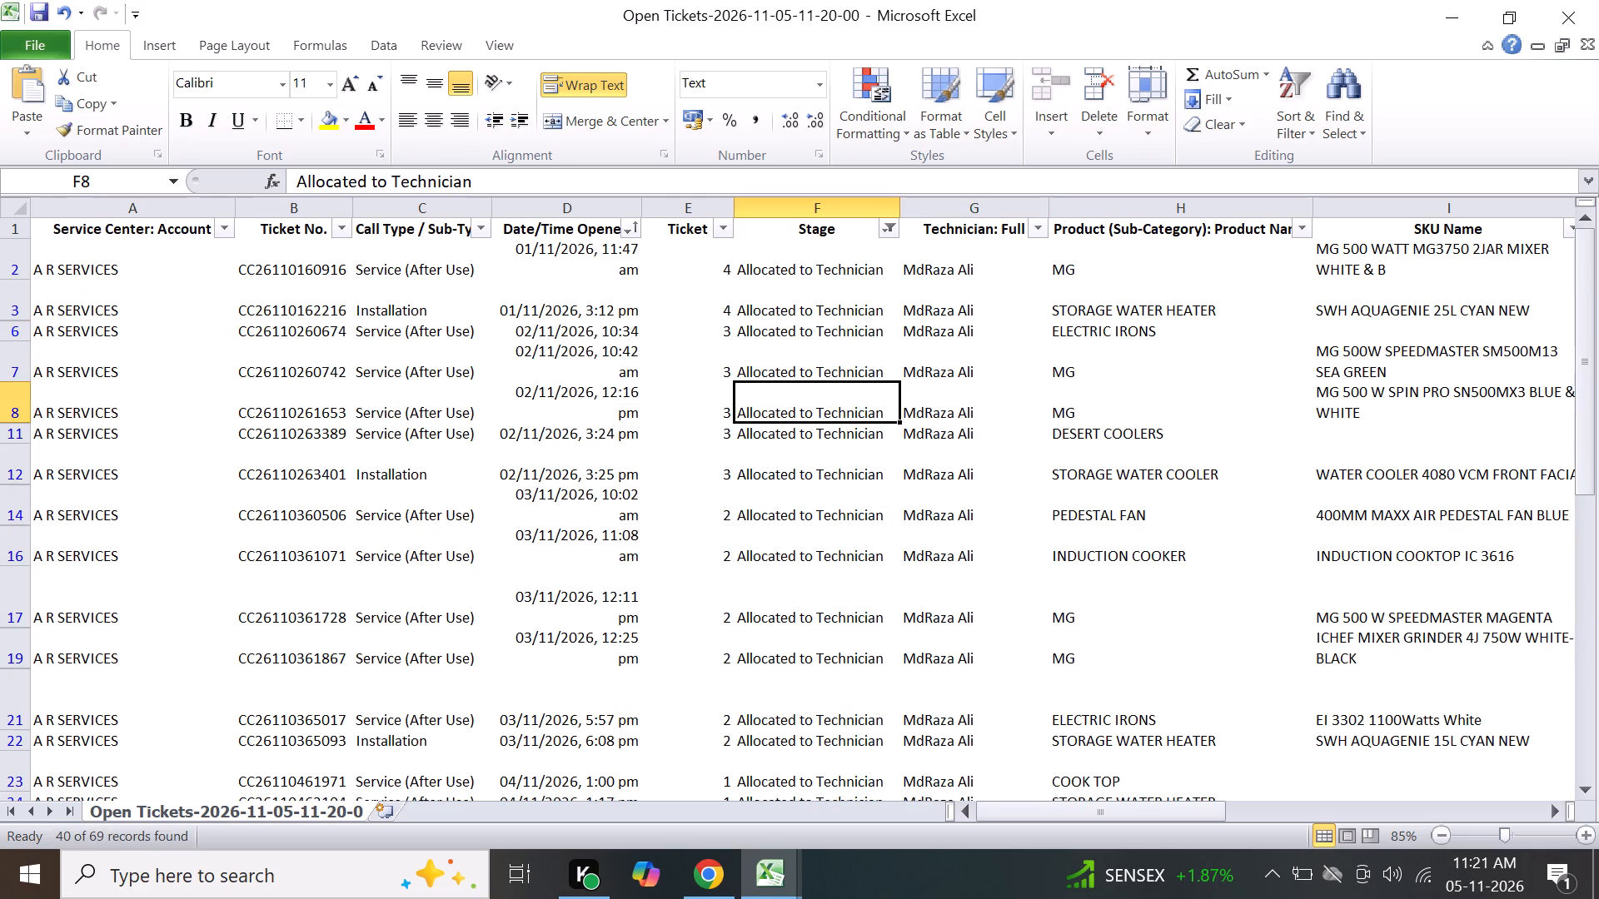
Sort the filtered tickets by Ticket Ageing from smallest to largest.
left_click(721, 230)
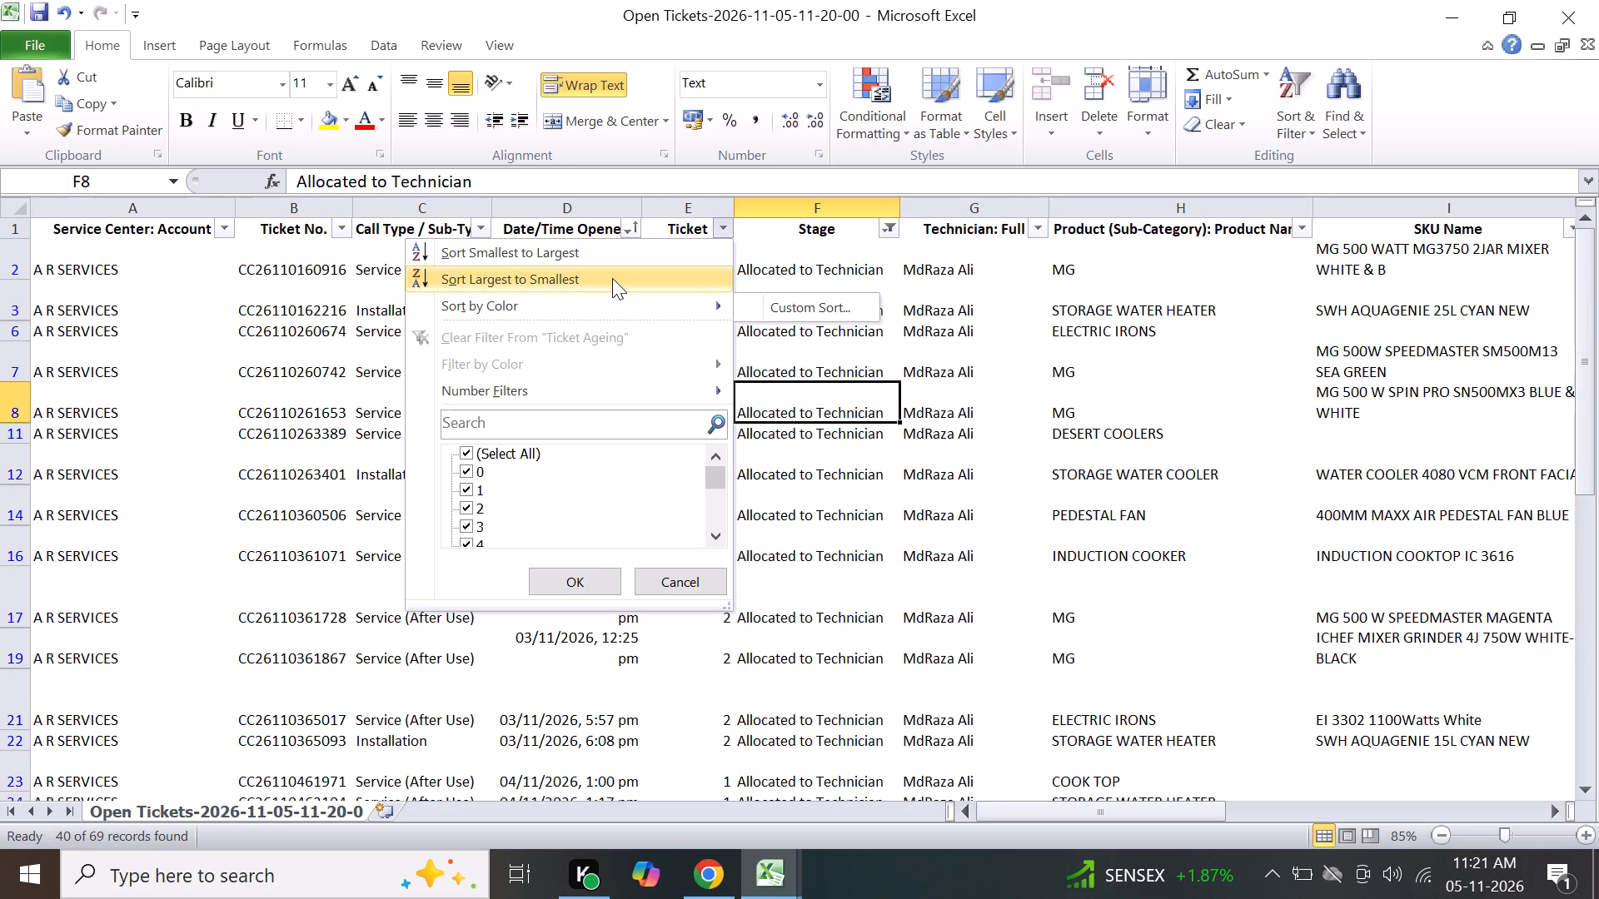
left_click(619, 260)
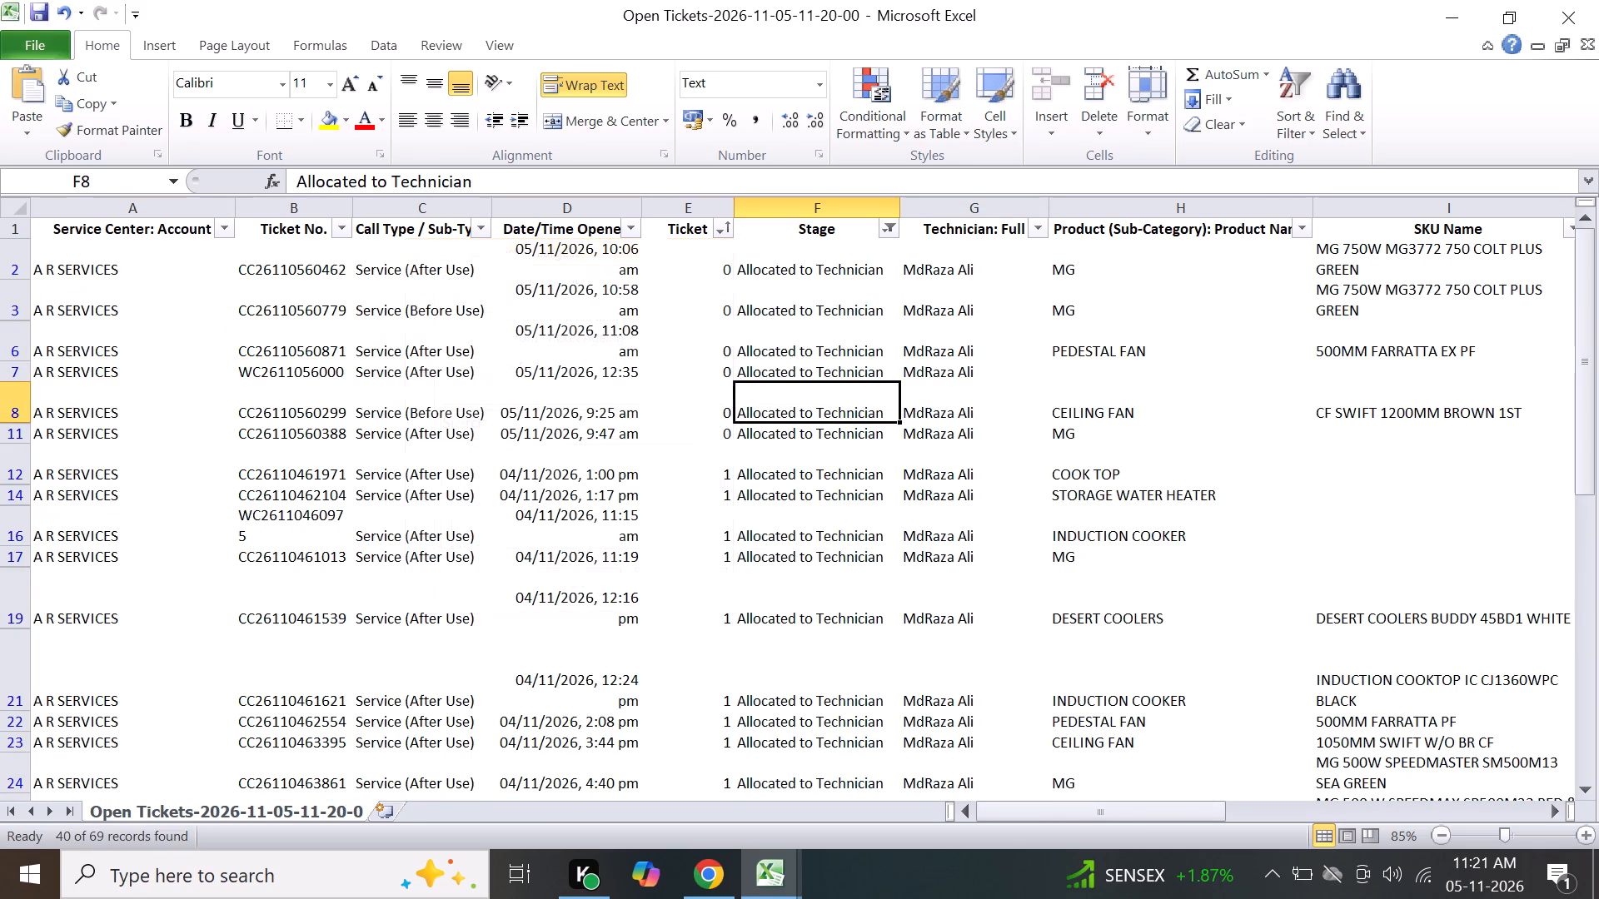
left_click(839, 358)
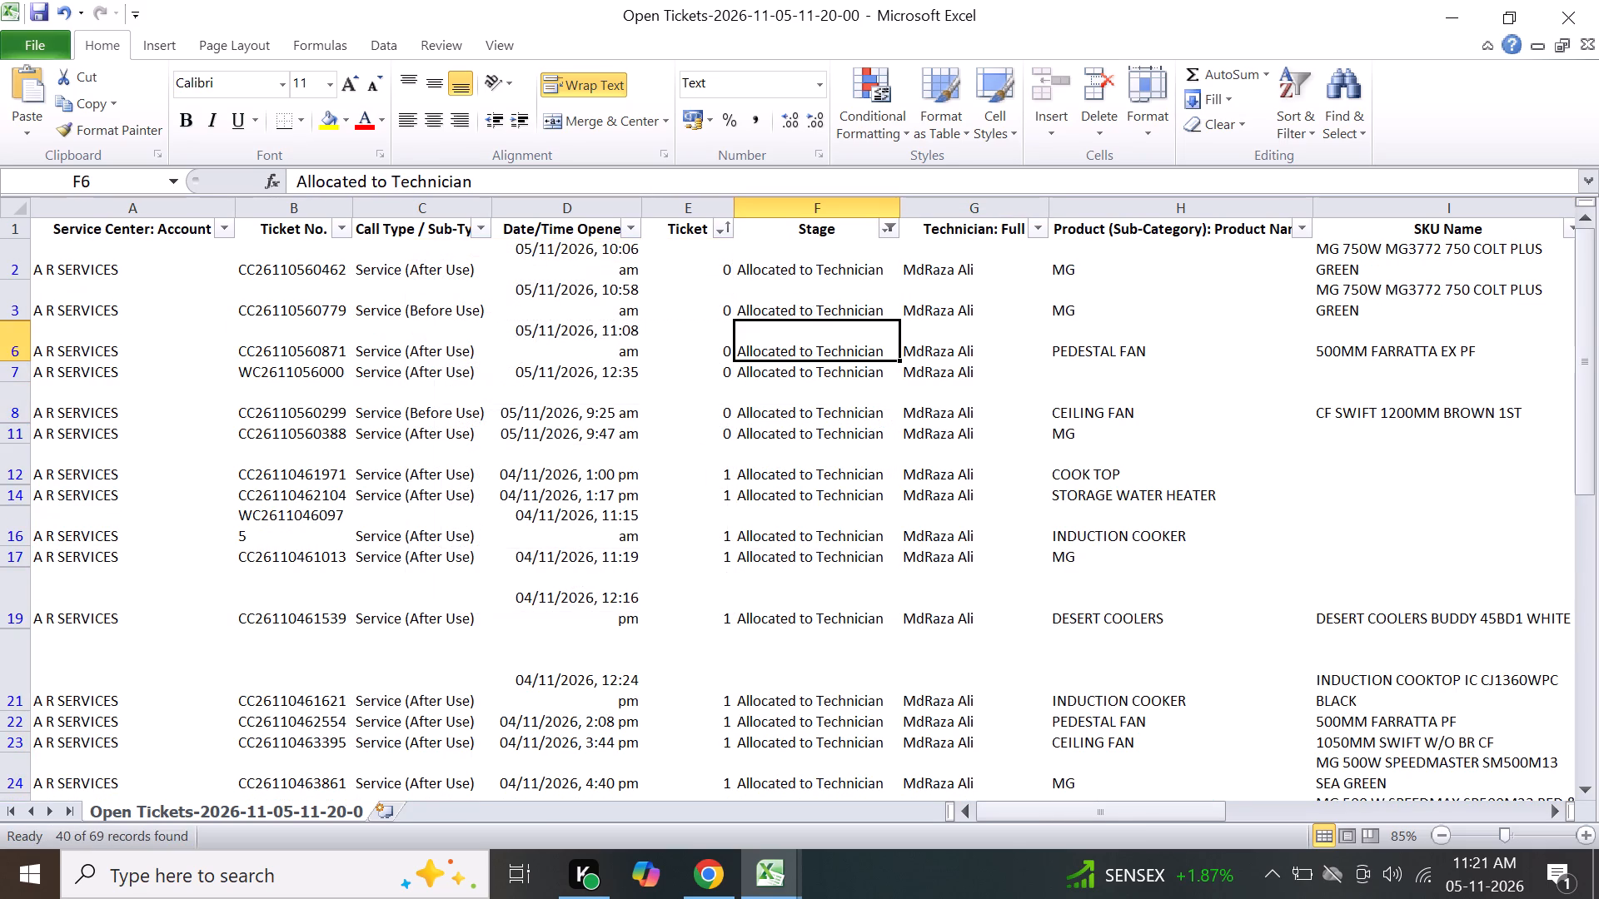
left_click(838, 359)
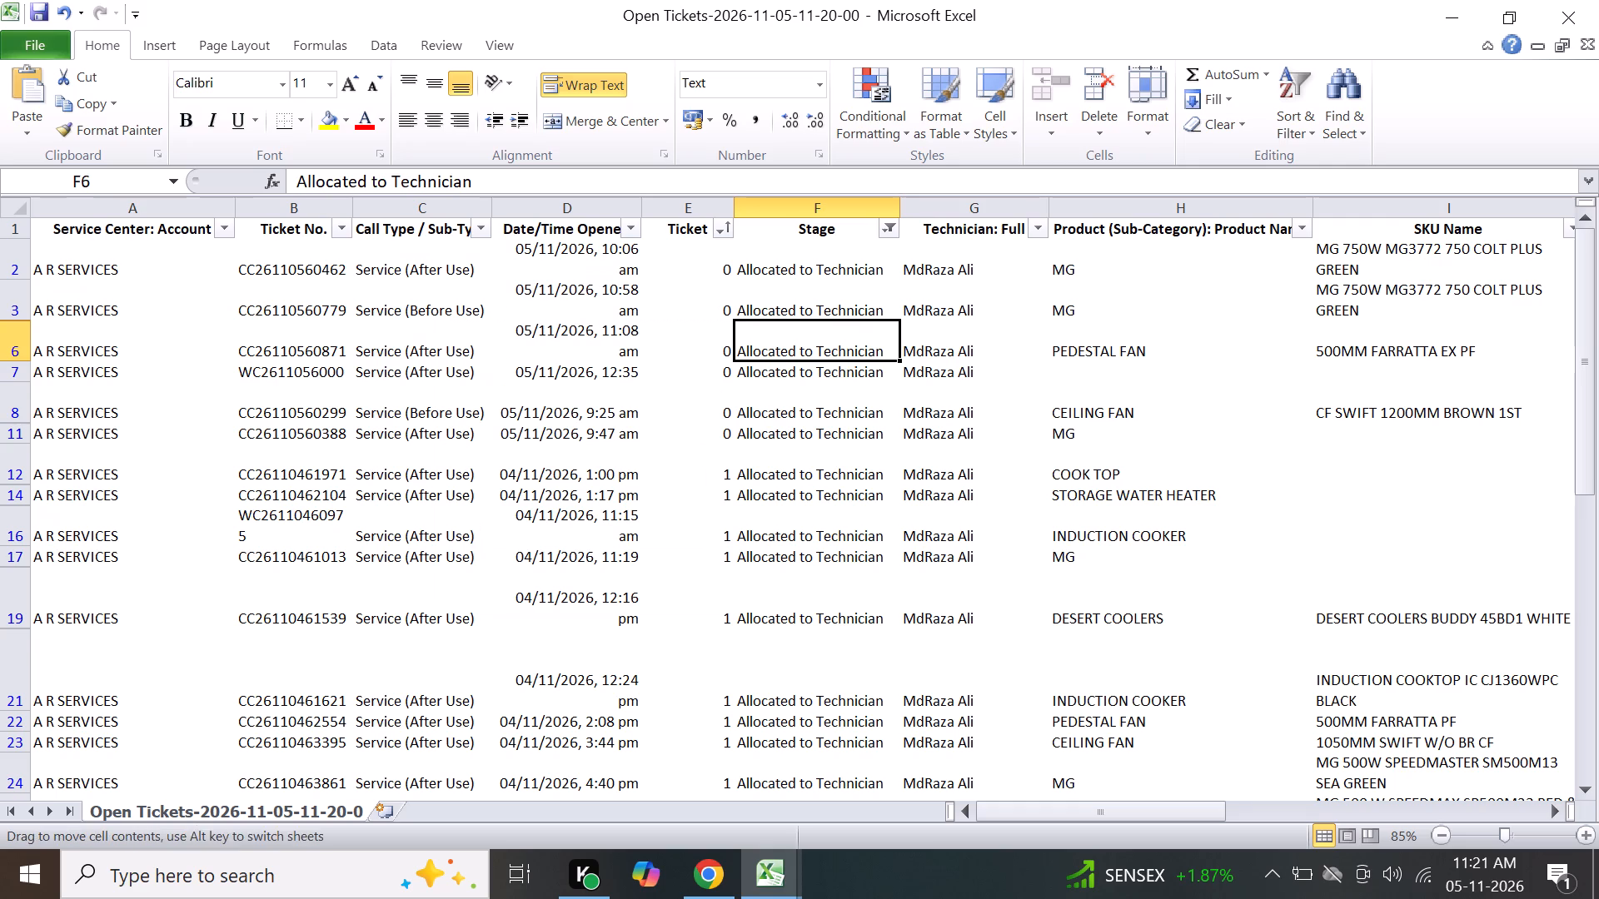
left_click(936, 296)
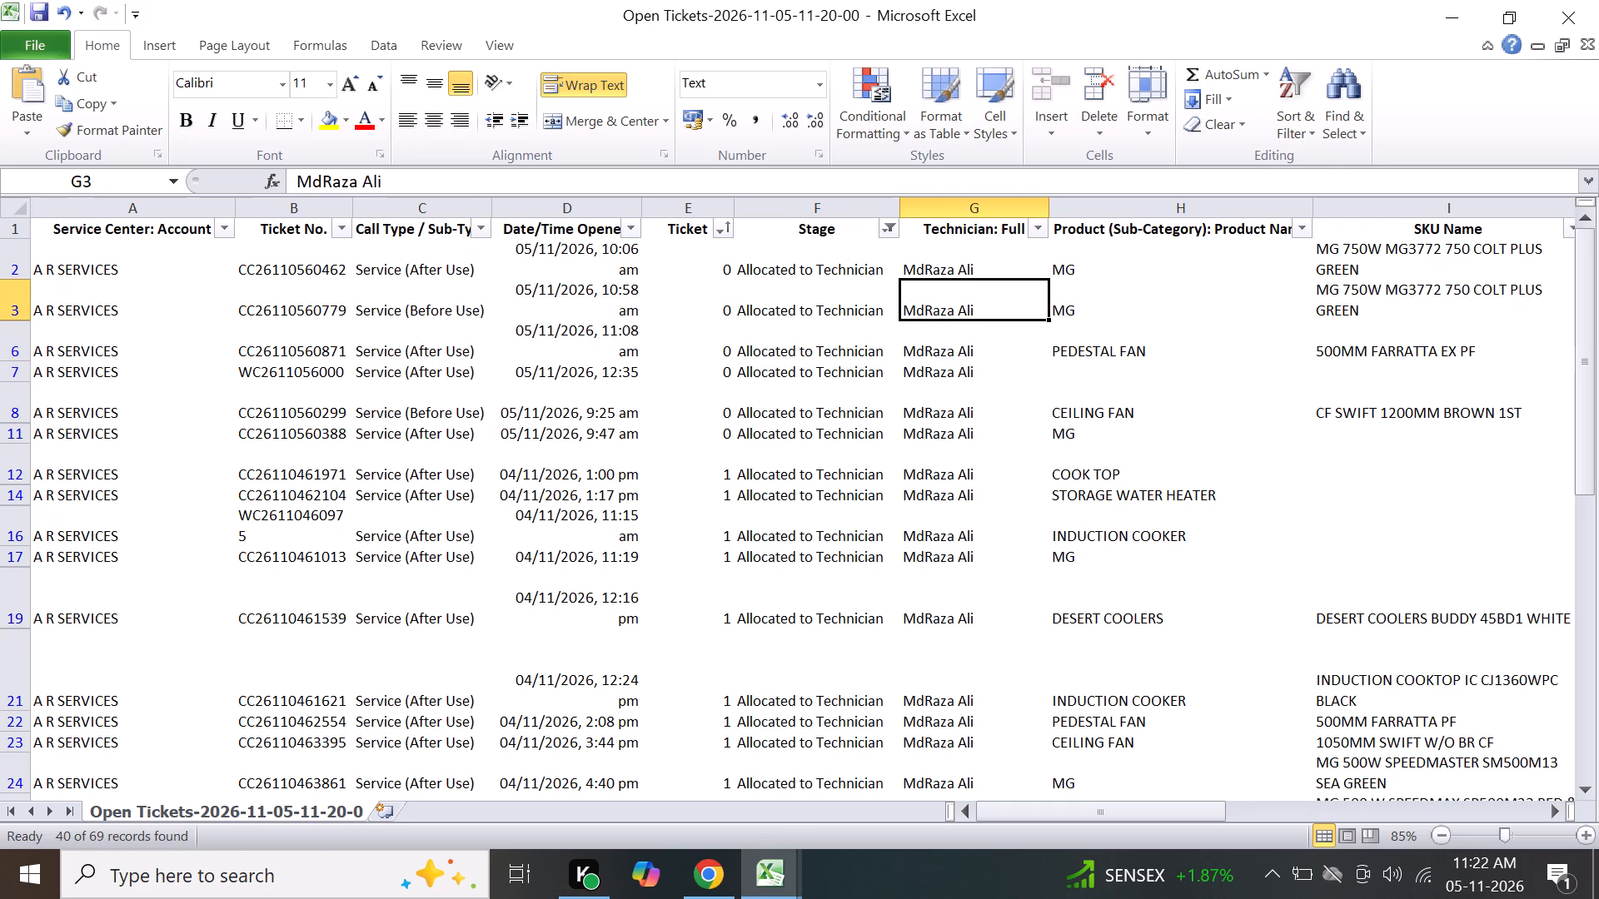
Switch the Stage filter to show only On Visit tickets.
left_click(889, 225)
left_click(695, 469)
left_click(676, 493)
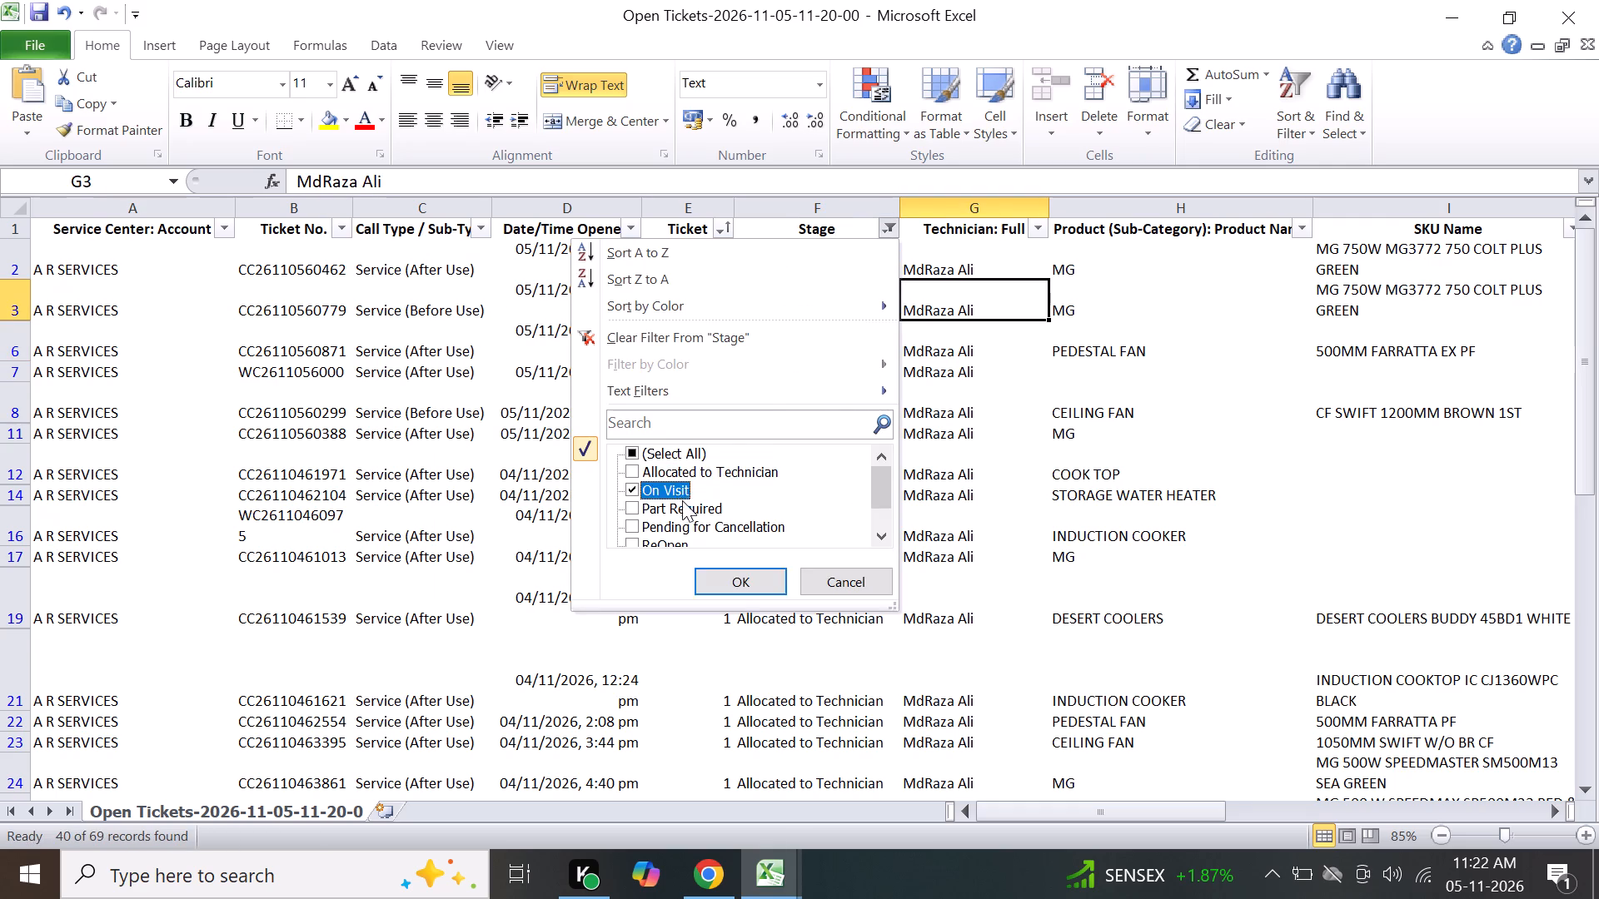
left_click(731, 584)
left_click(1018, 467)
Set the Stage filter back to only Allocated to Technician and look through the listed tickets.
left_click(892, 230)
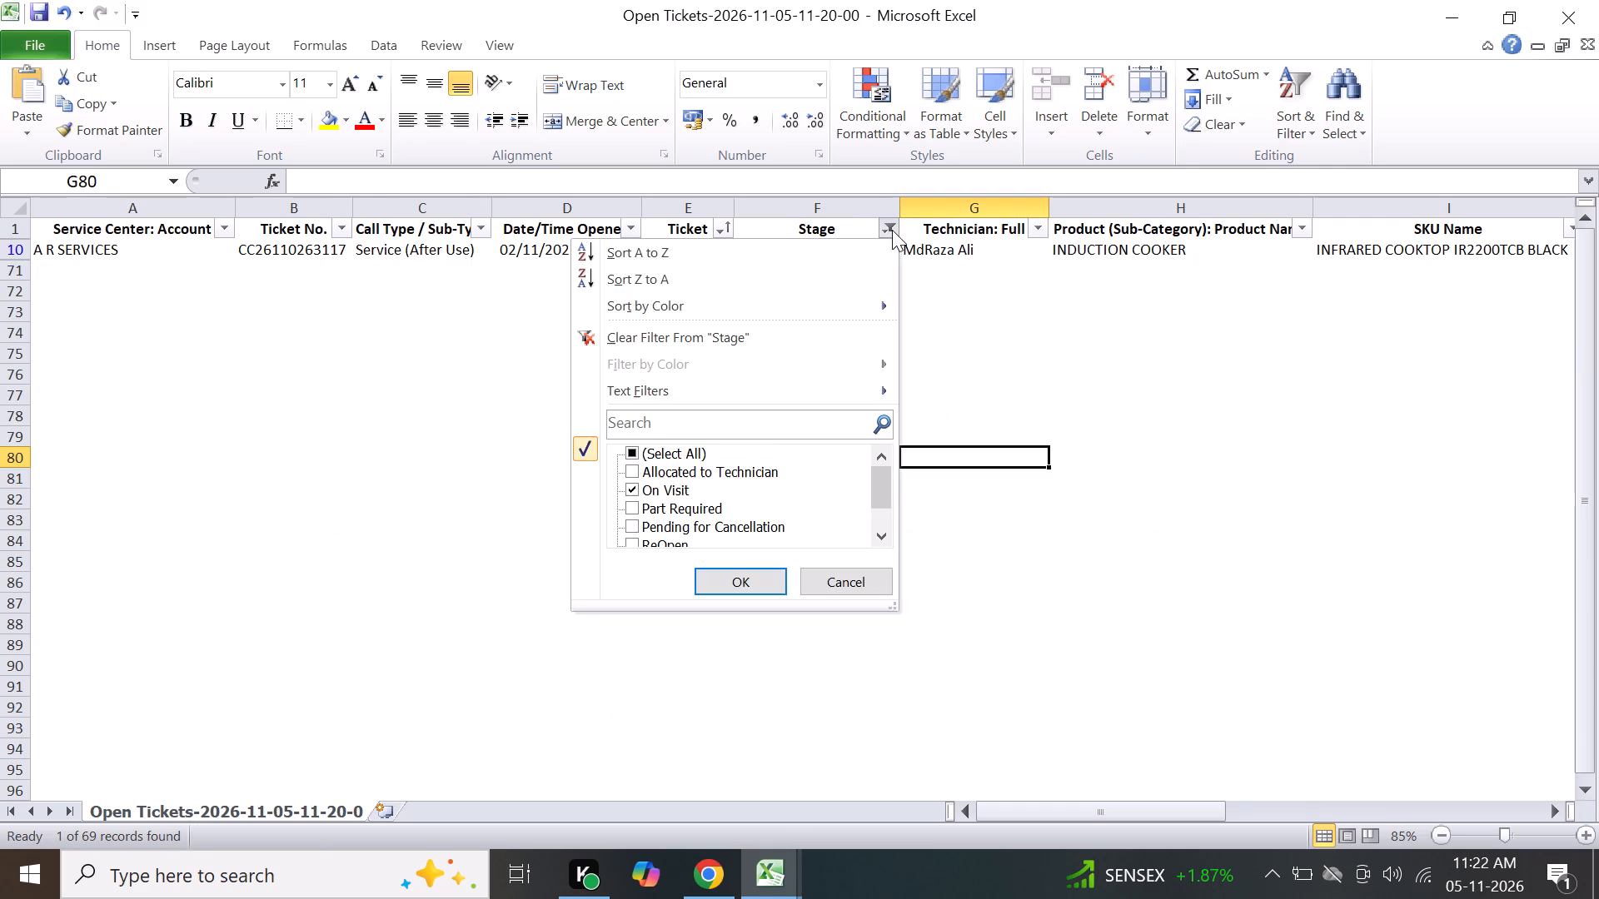
left_click(655, 498)
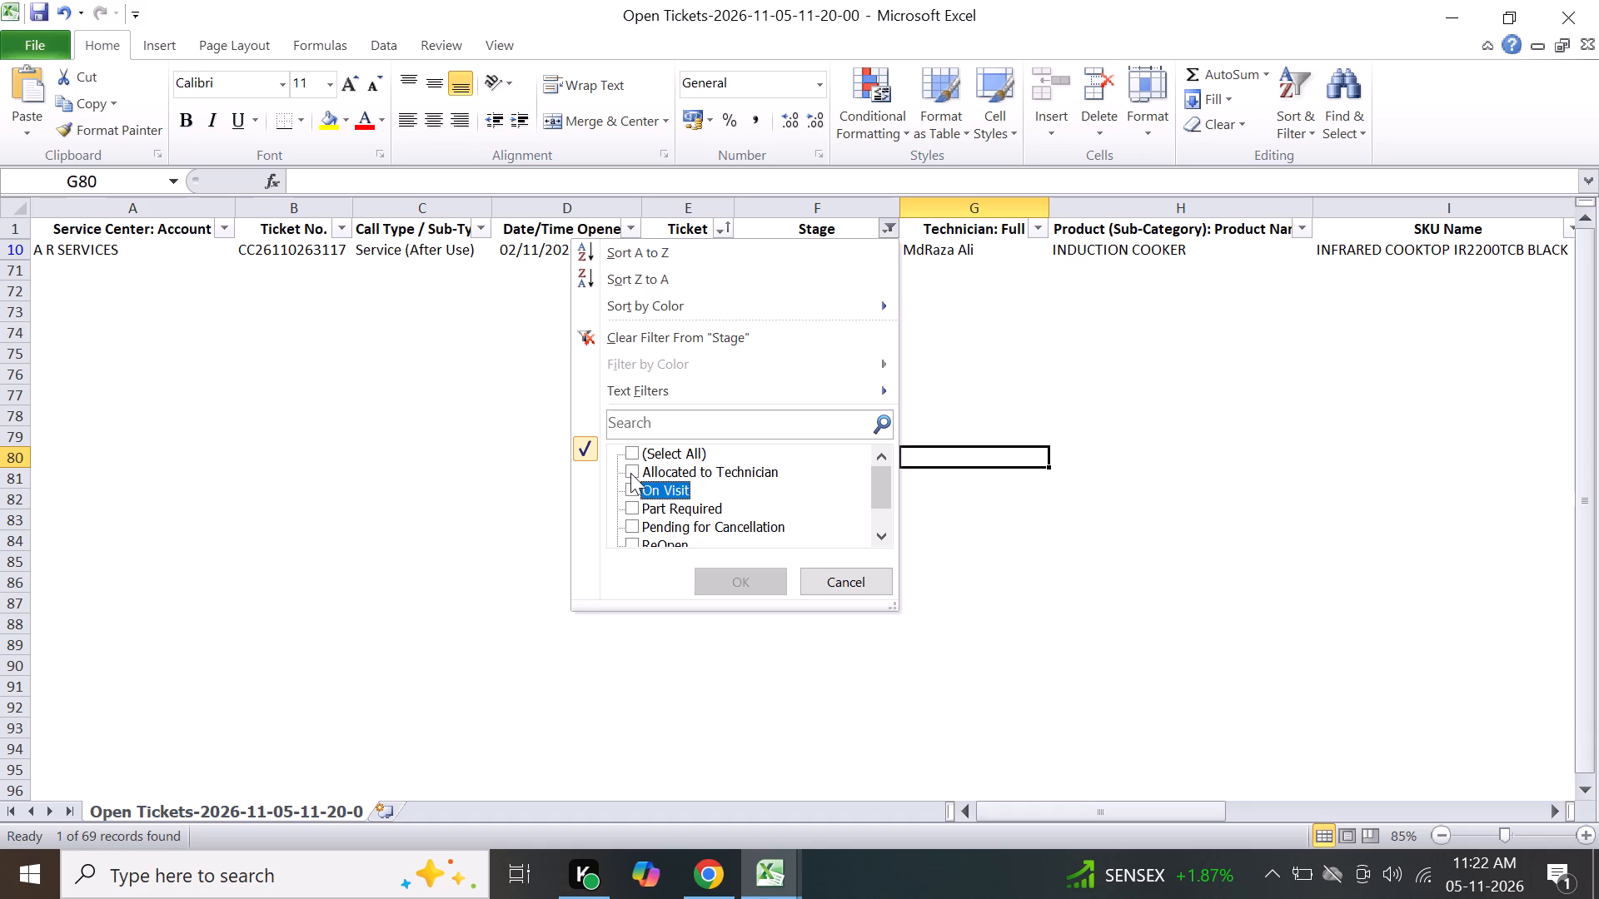
left_click(630, 473)
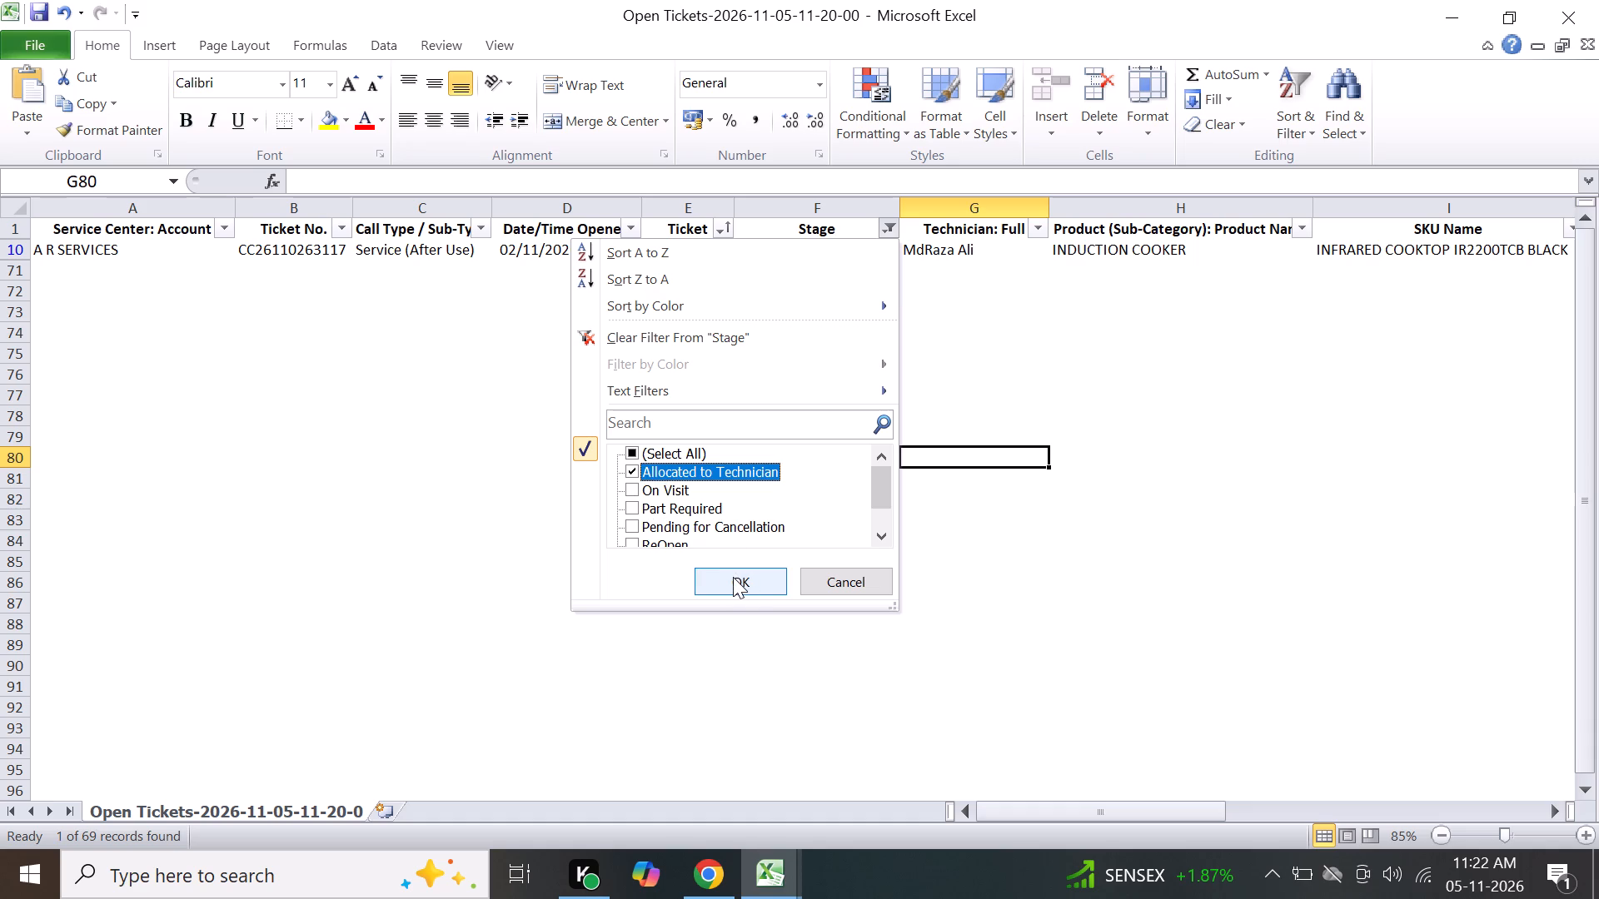
left_click(736, 580)
left_click(603, 533)
scroll(603, 524, "down", 2)
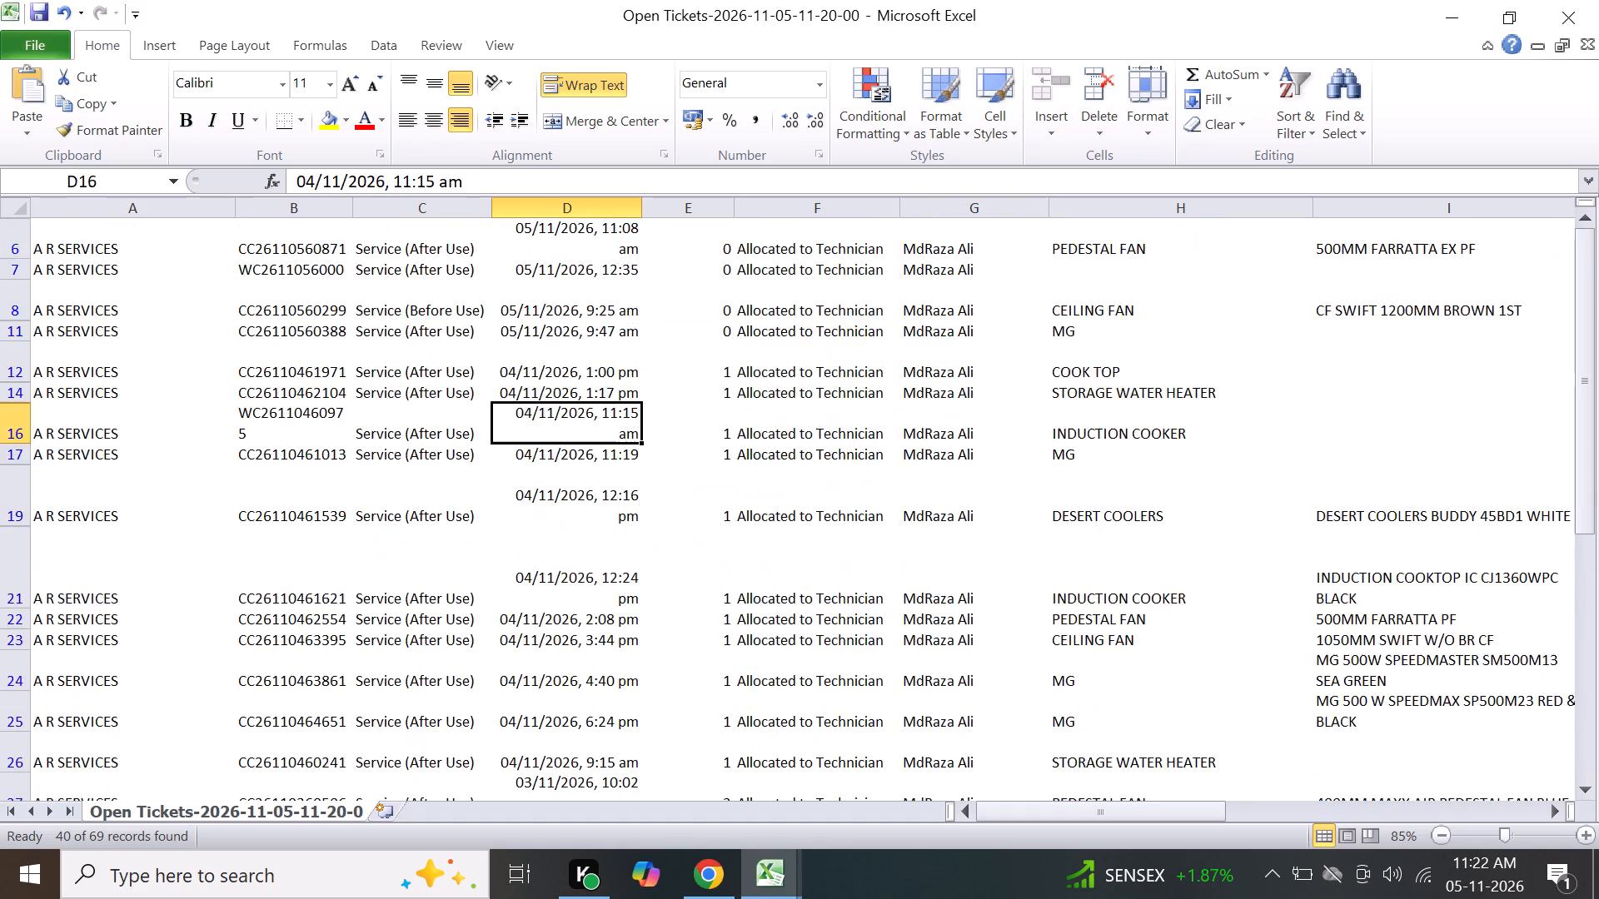
scroll(603, 524, "down", 6)
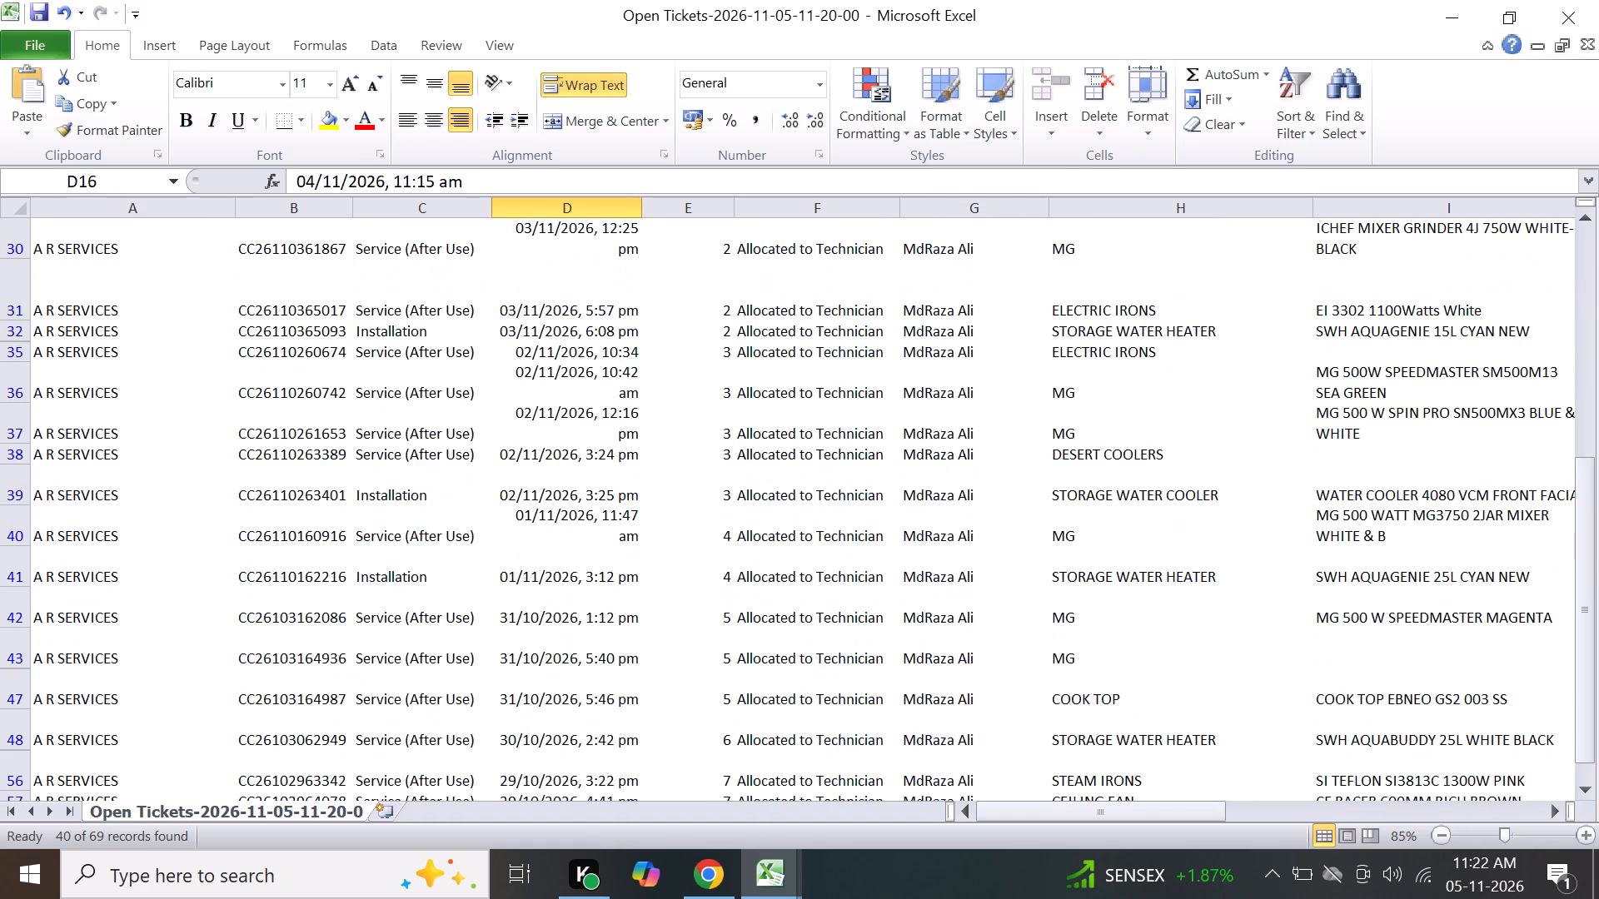
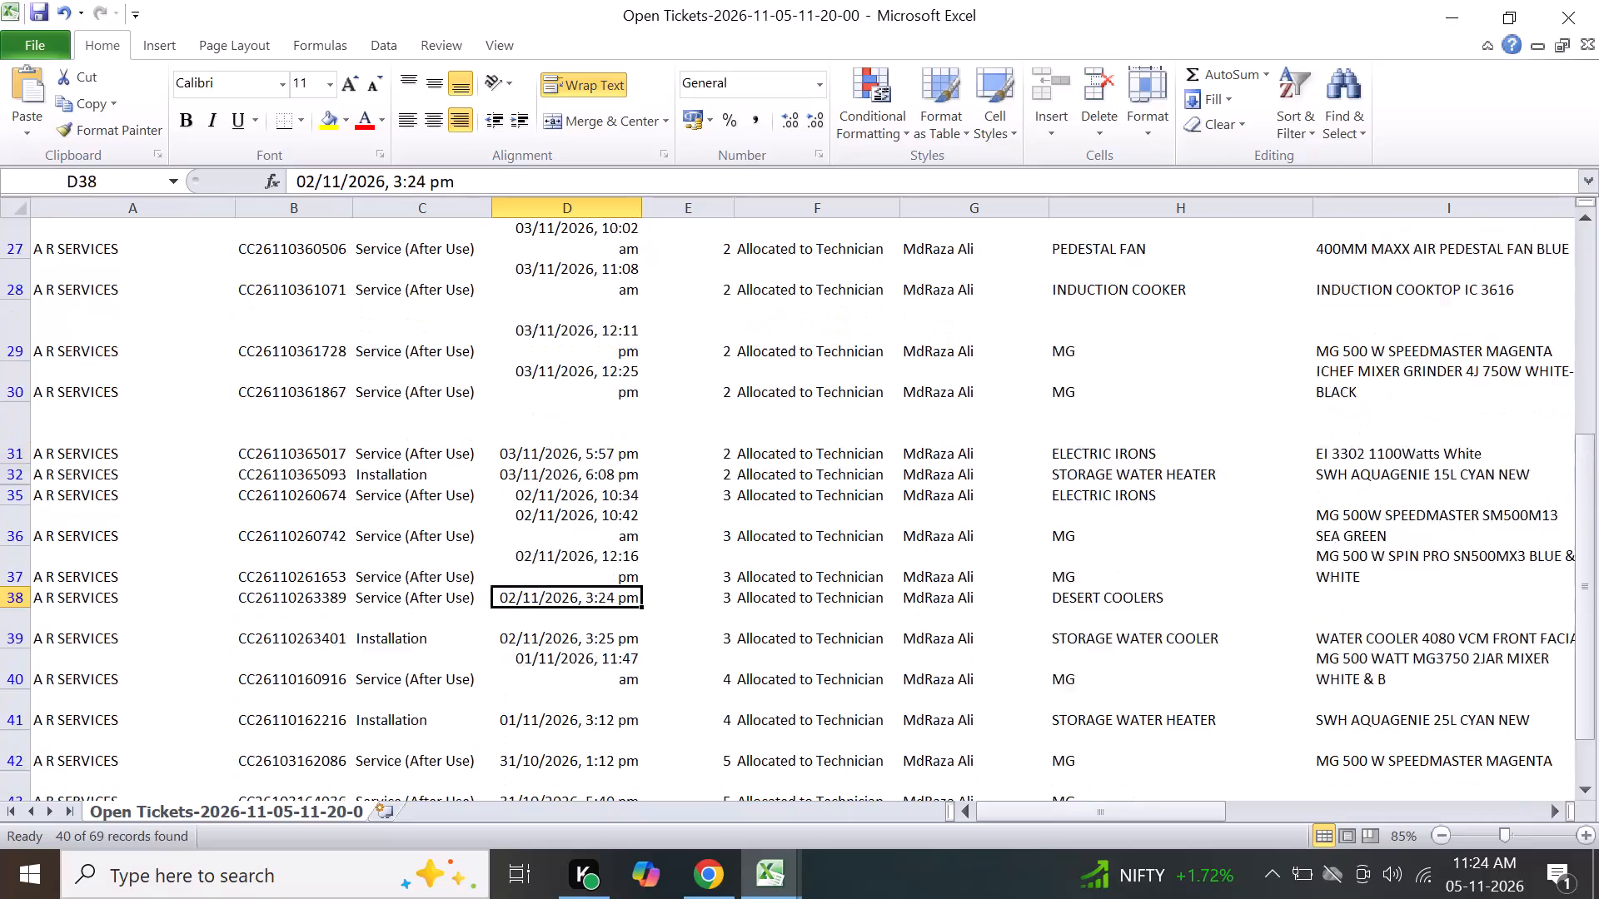
Review the Allocated to Technician tickets back up to the newest ones with a ticket ageing of 0.
scroll(601, 458, "up", 2)
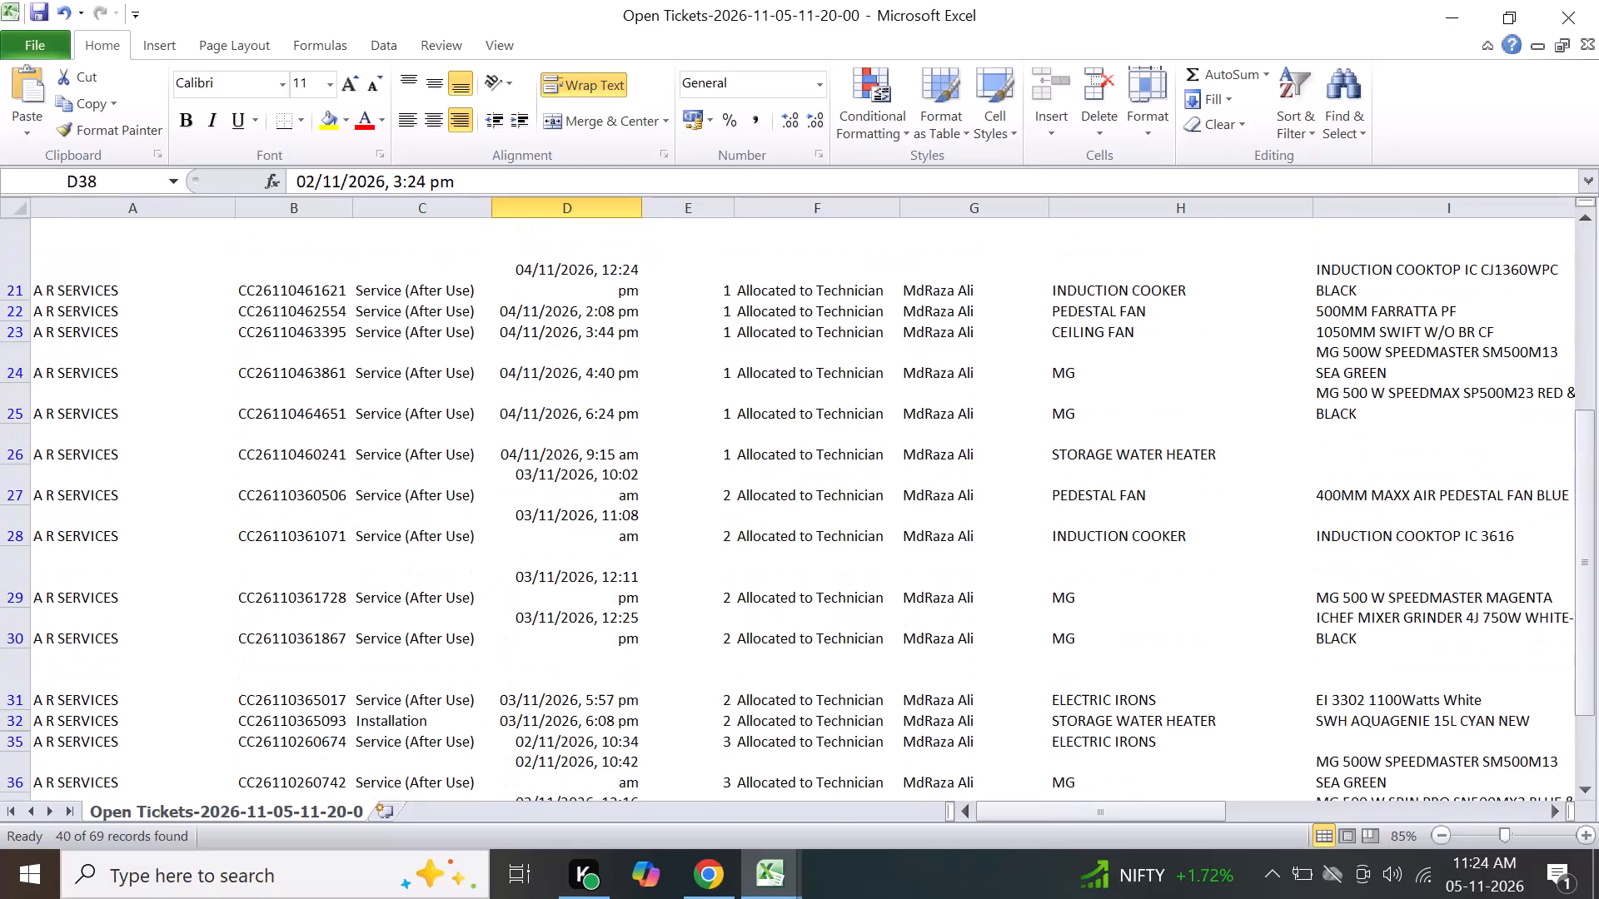
scroll(601, 458, "up", 2)
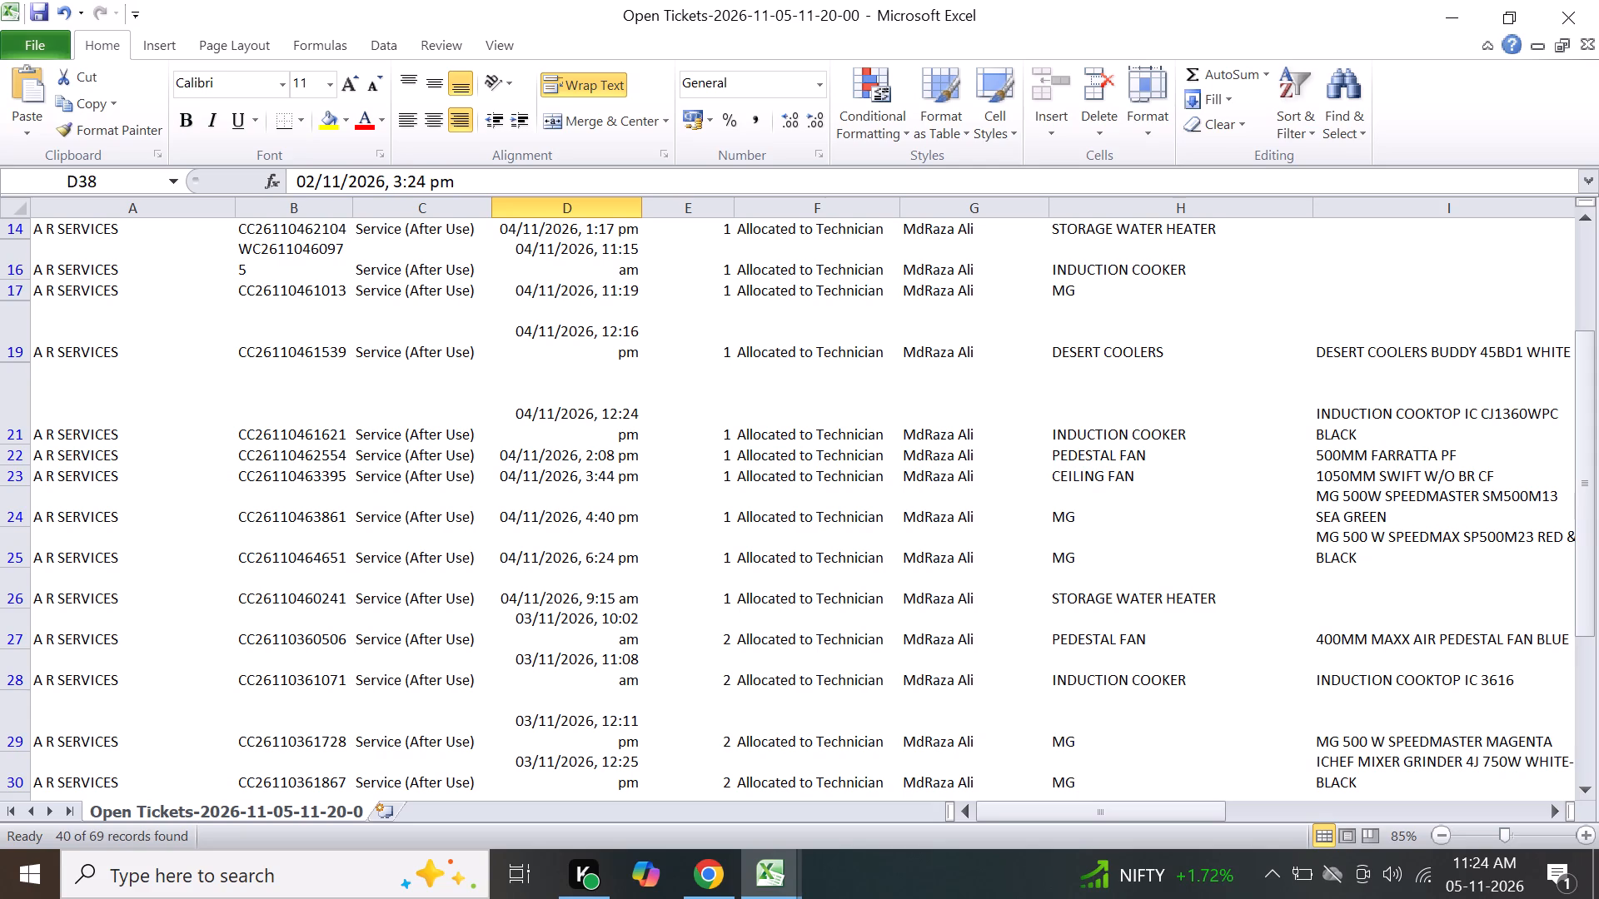
scroll(601, 458, "up", 8)
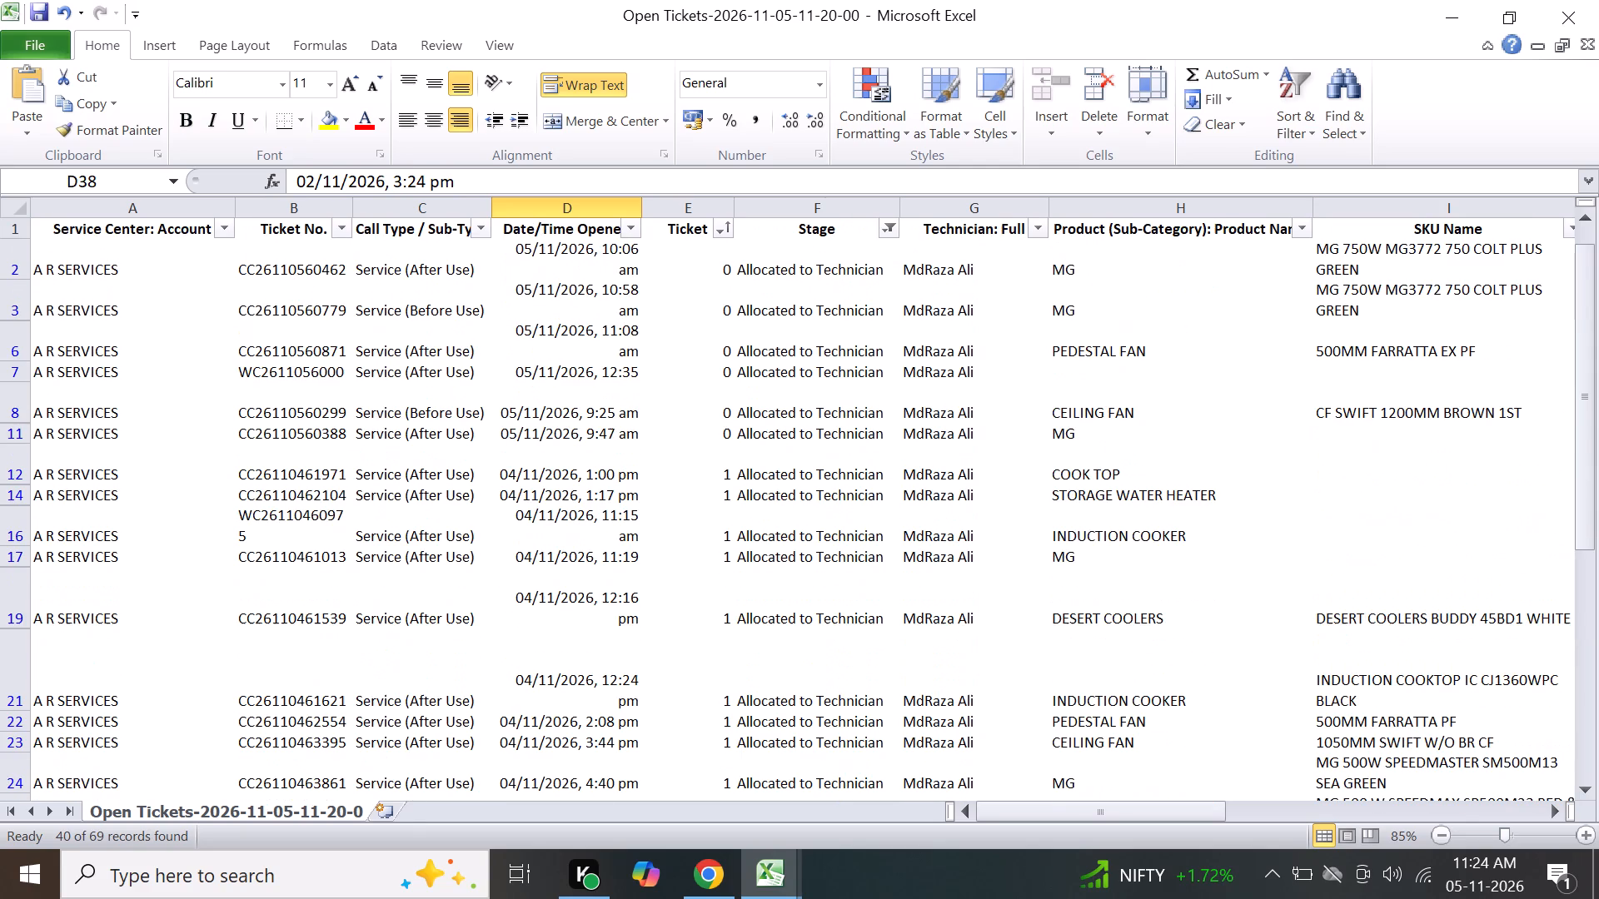
scroll(601, 458, "up", 2)
left_click(730, 426)
left_click(725, 346)
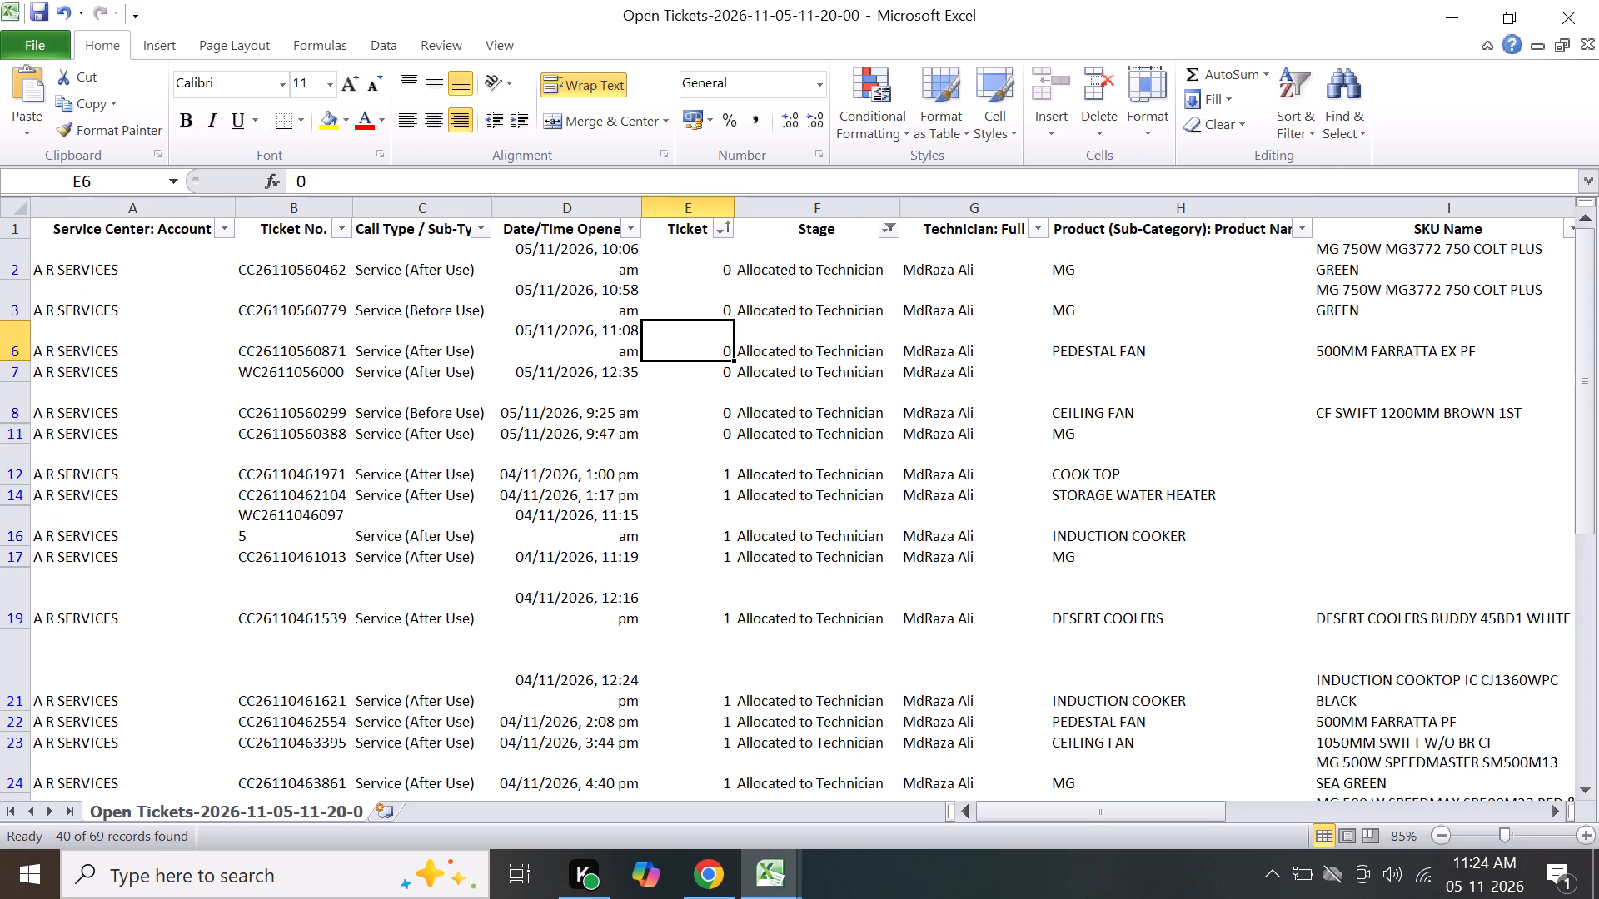
left_click(832, 352)
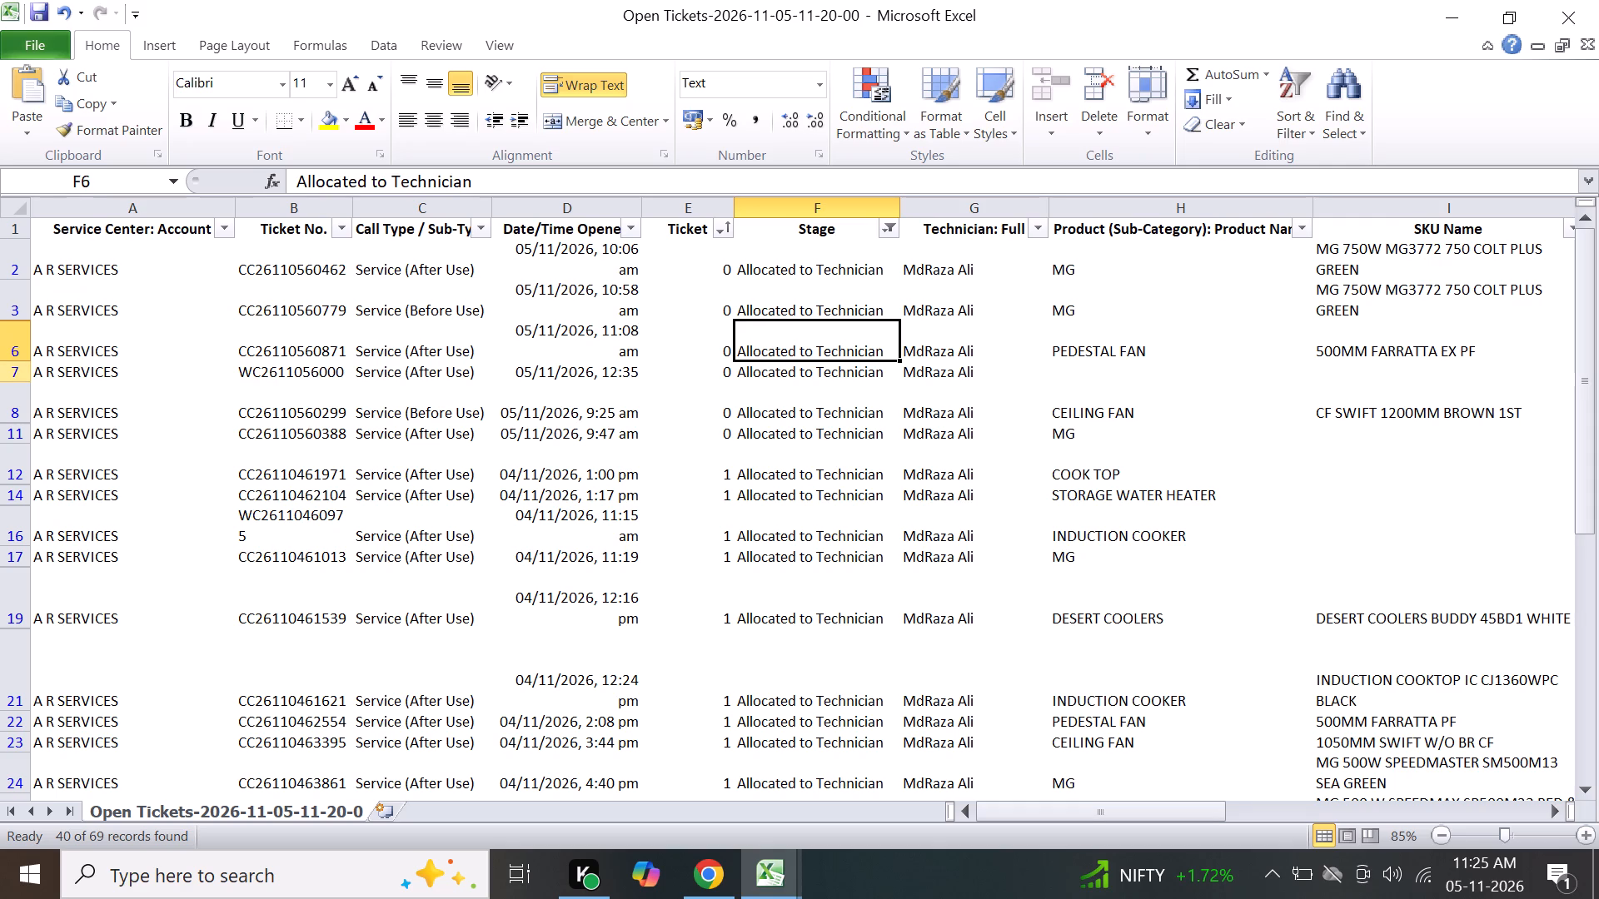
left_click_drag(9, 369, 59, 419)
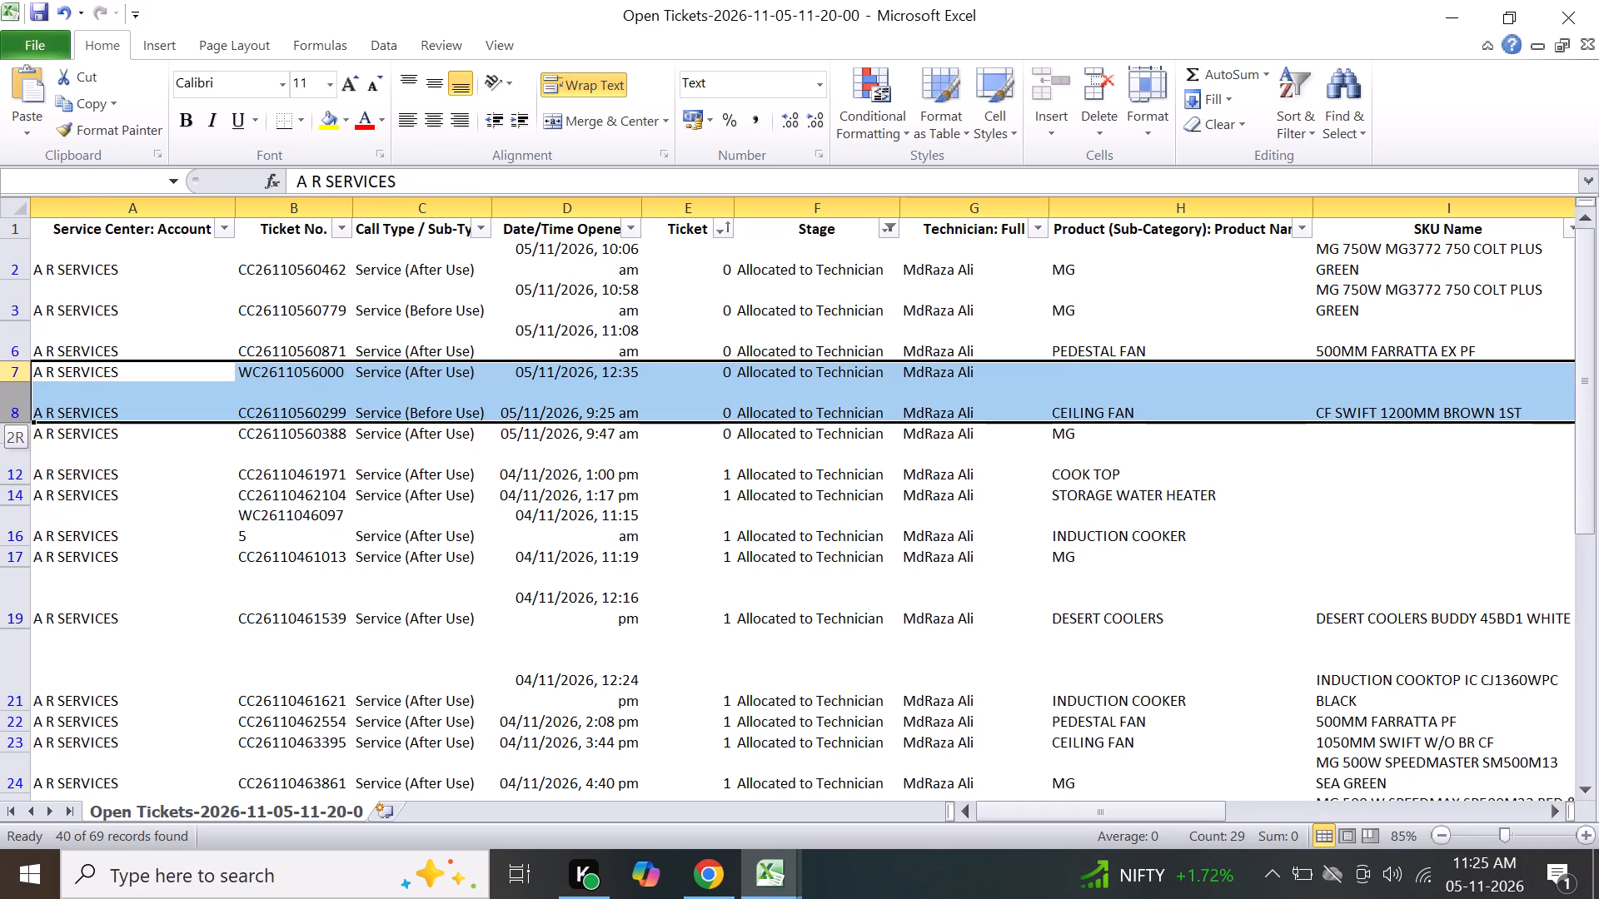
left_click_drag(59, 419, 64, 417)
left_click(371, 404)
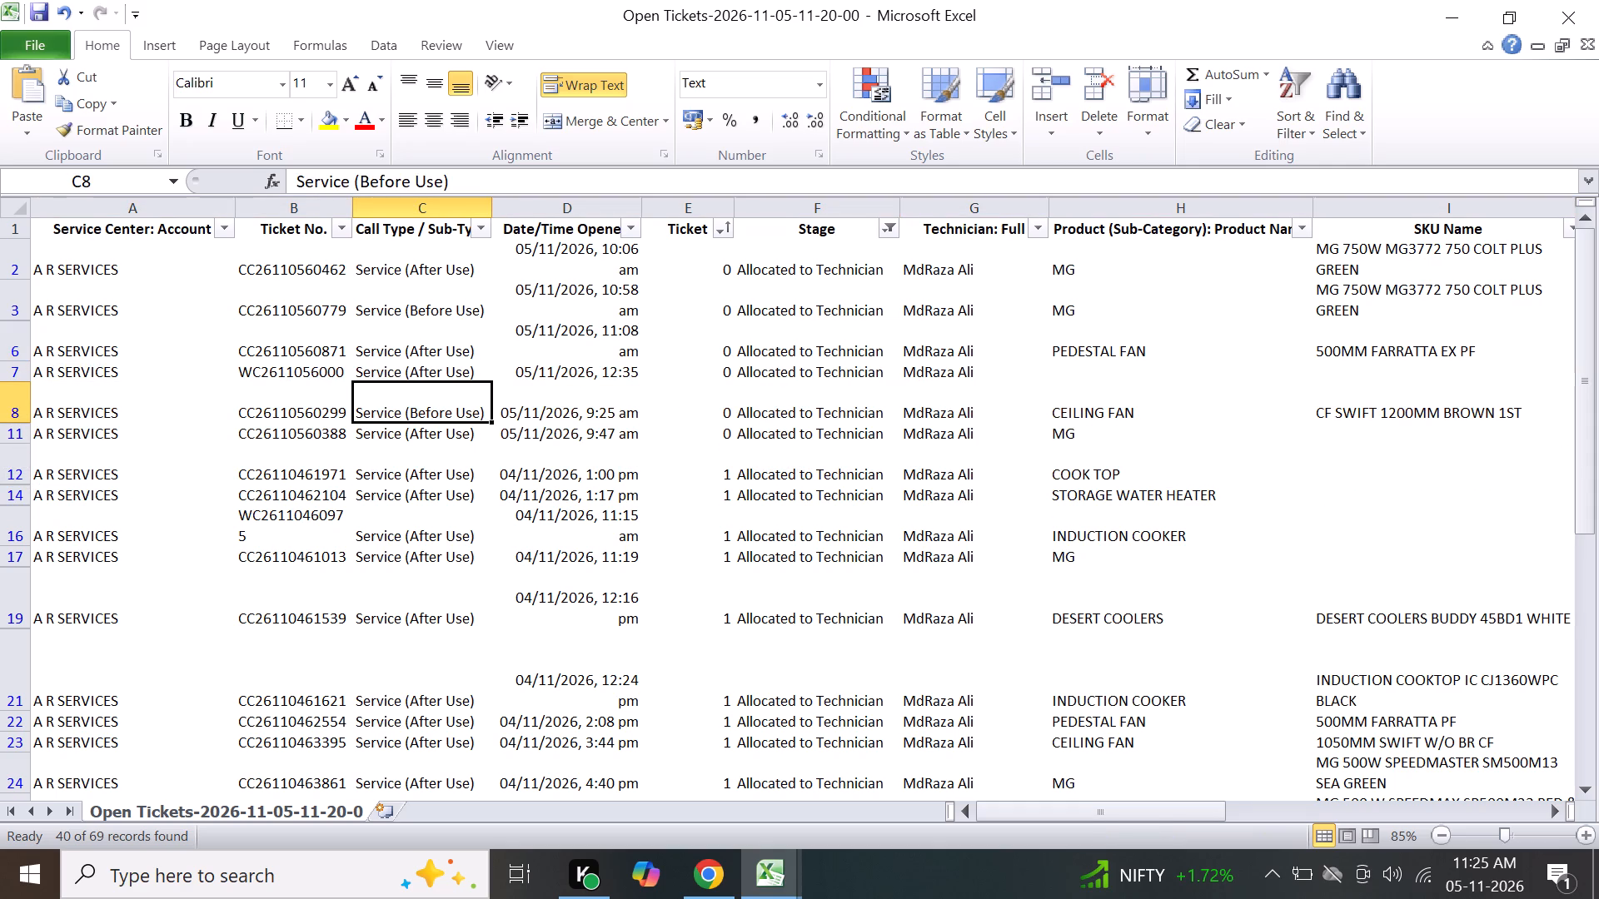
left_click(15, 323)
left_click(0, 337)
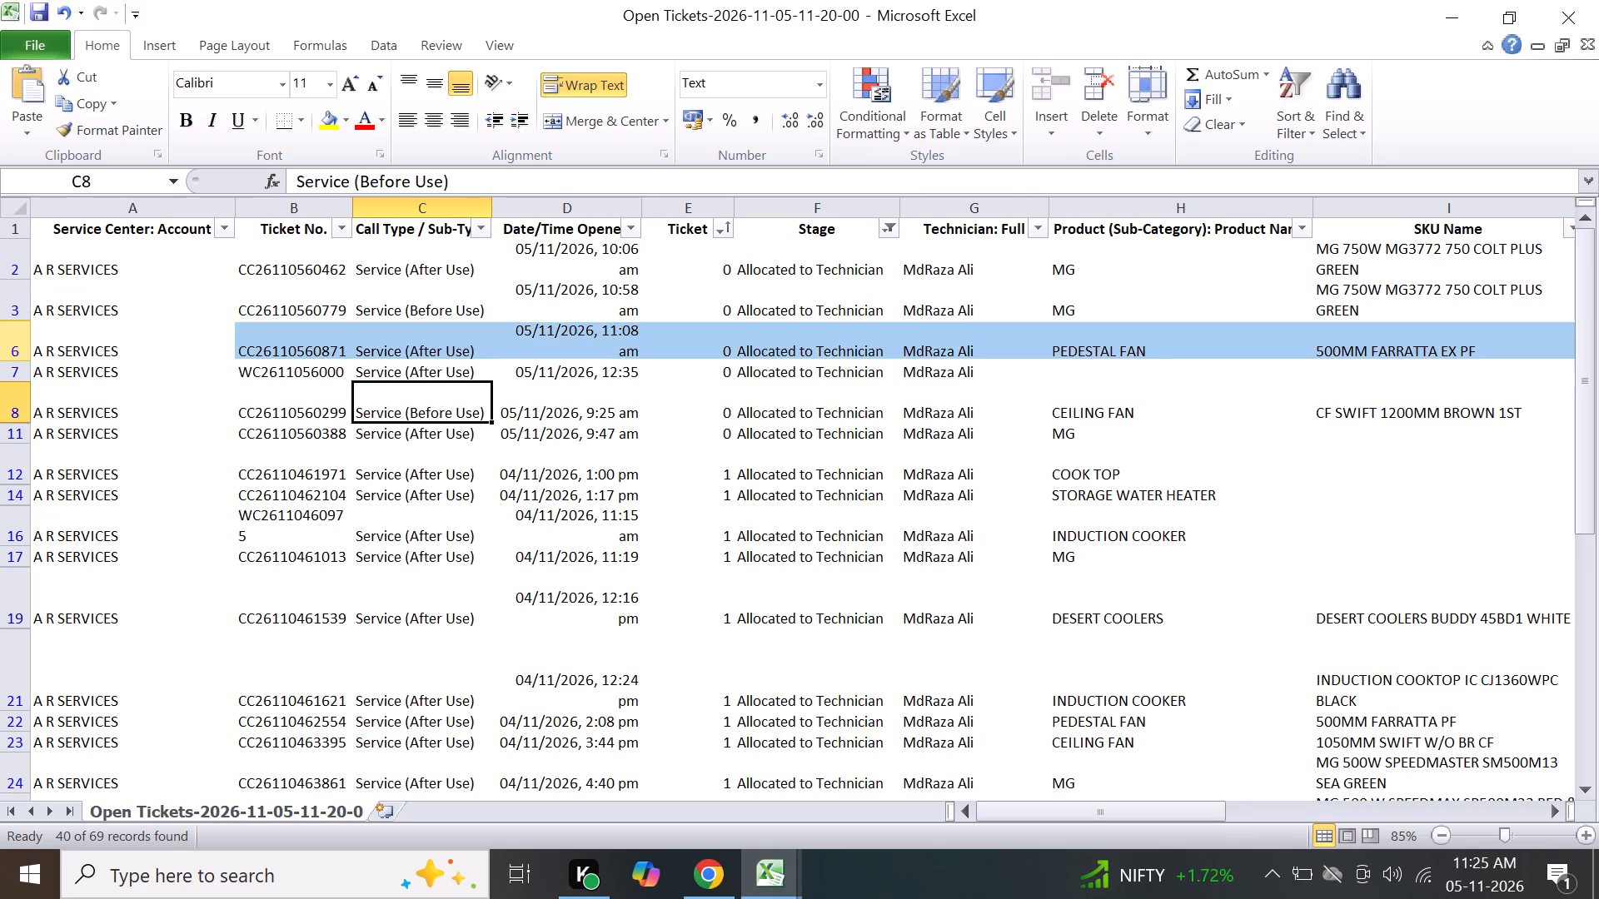
left_click_drag(7, 311, 20, 375)
right_click(203, 321)
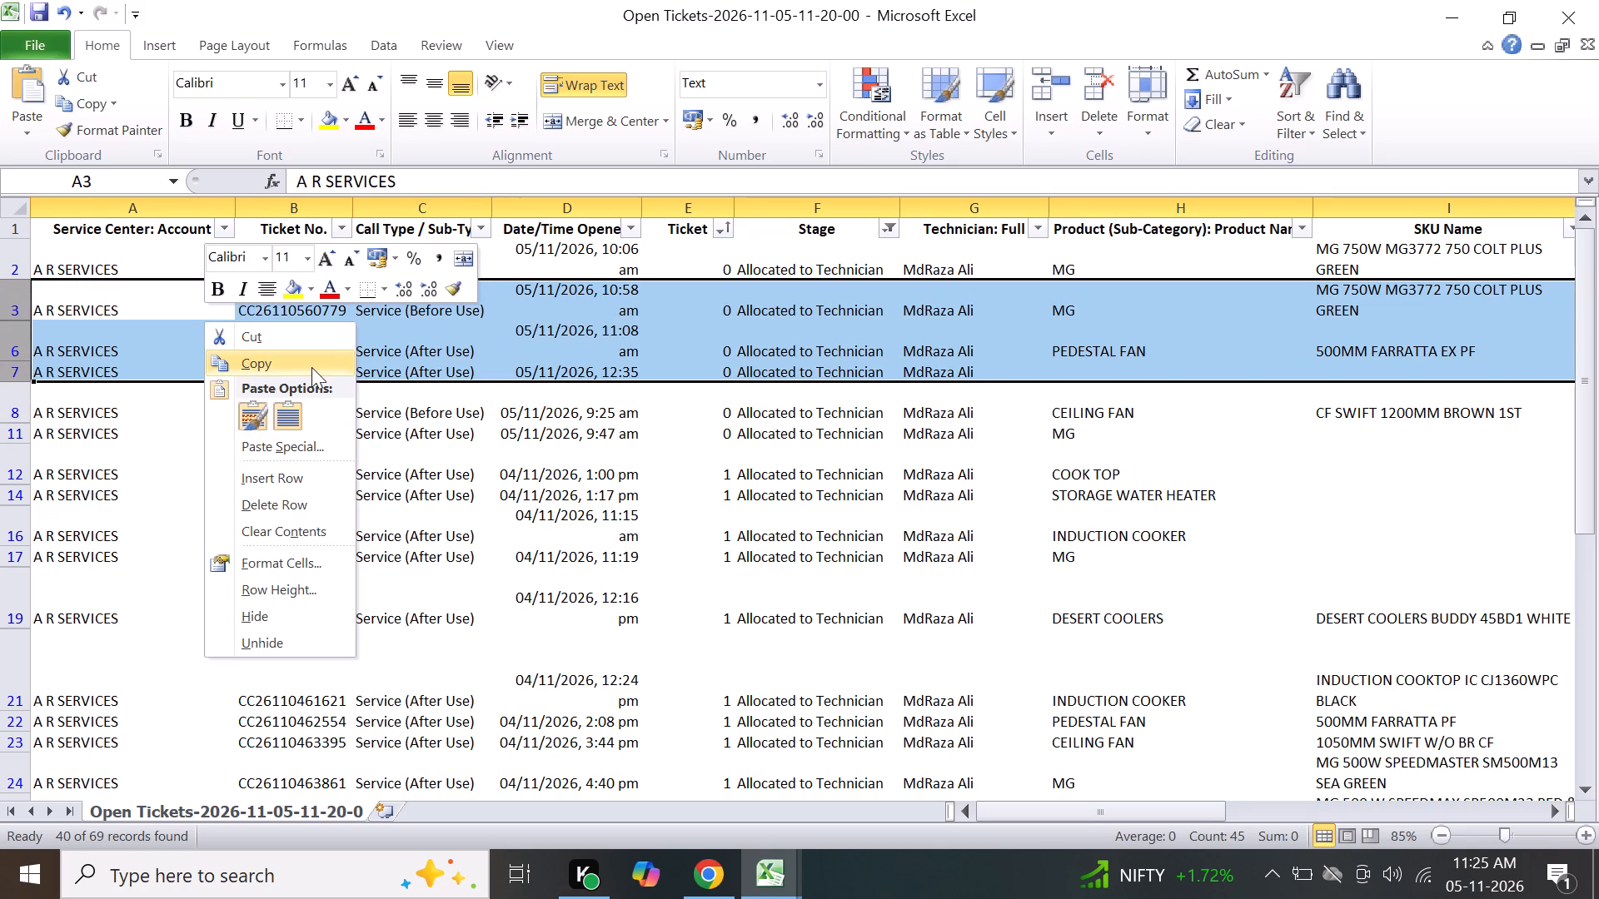
left_click(312, 368)
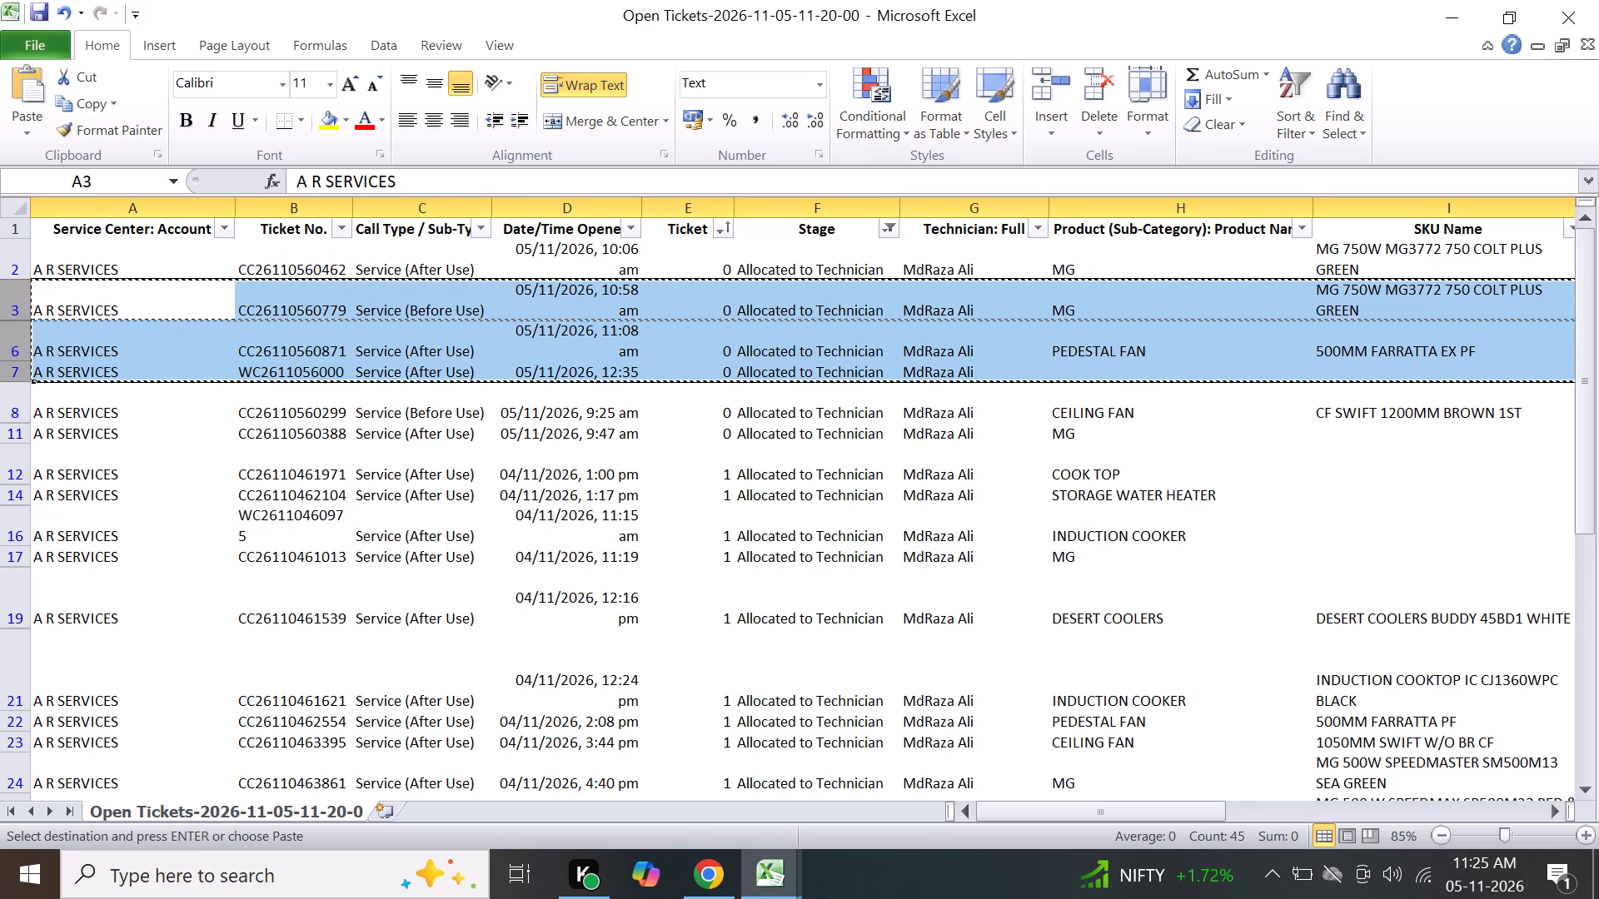
Switch to the ar services Google Sheet and paste the copied tickets below the last entry of october 2026, starting at row 656.
left_click(719, 871)
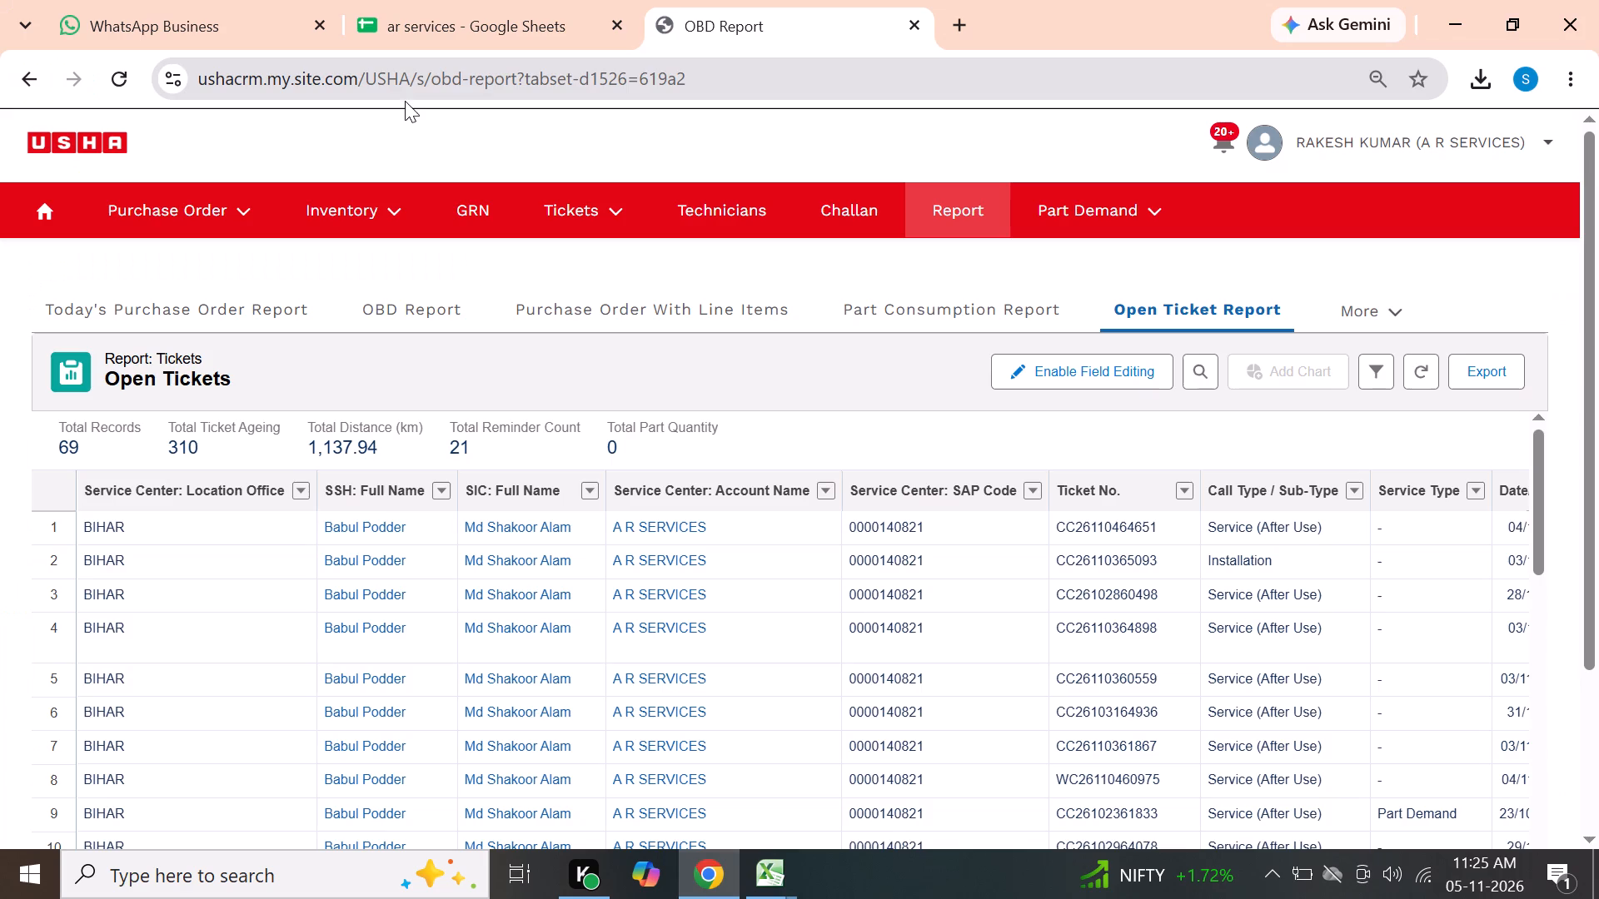
left_click(418, 0)
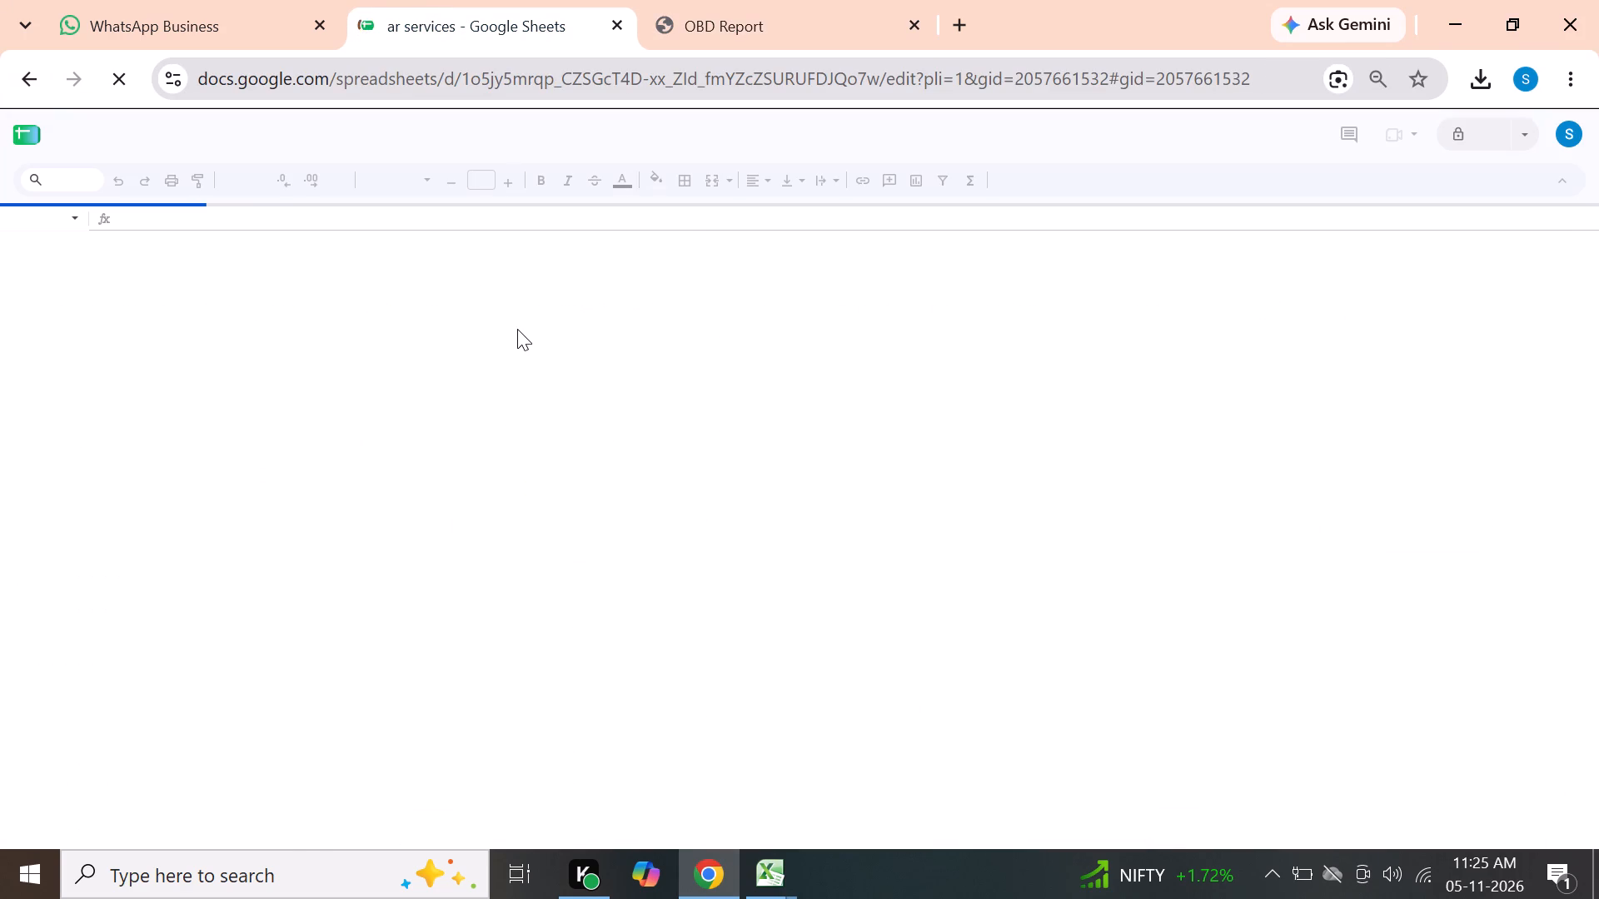
scroll(484, 494, "down", 16)
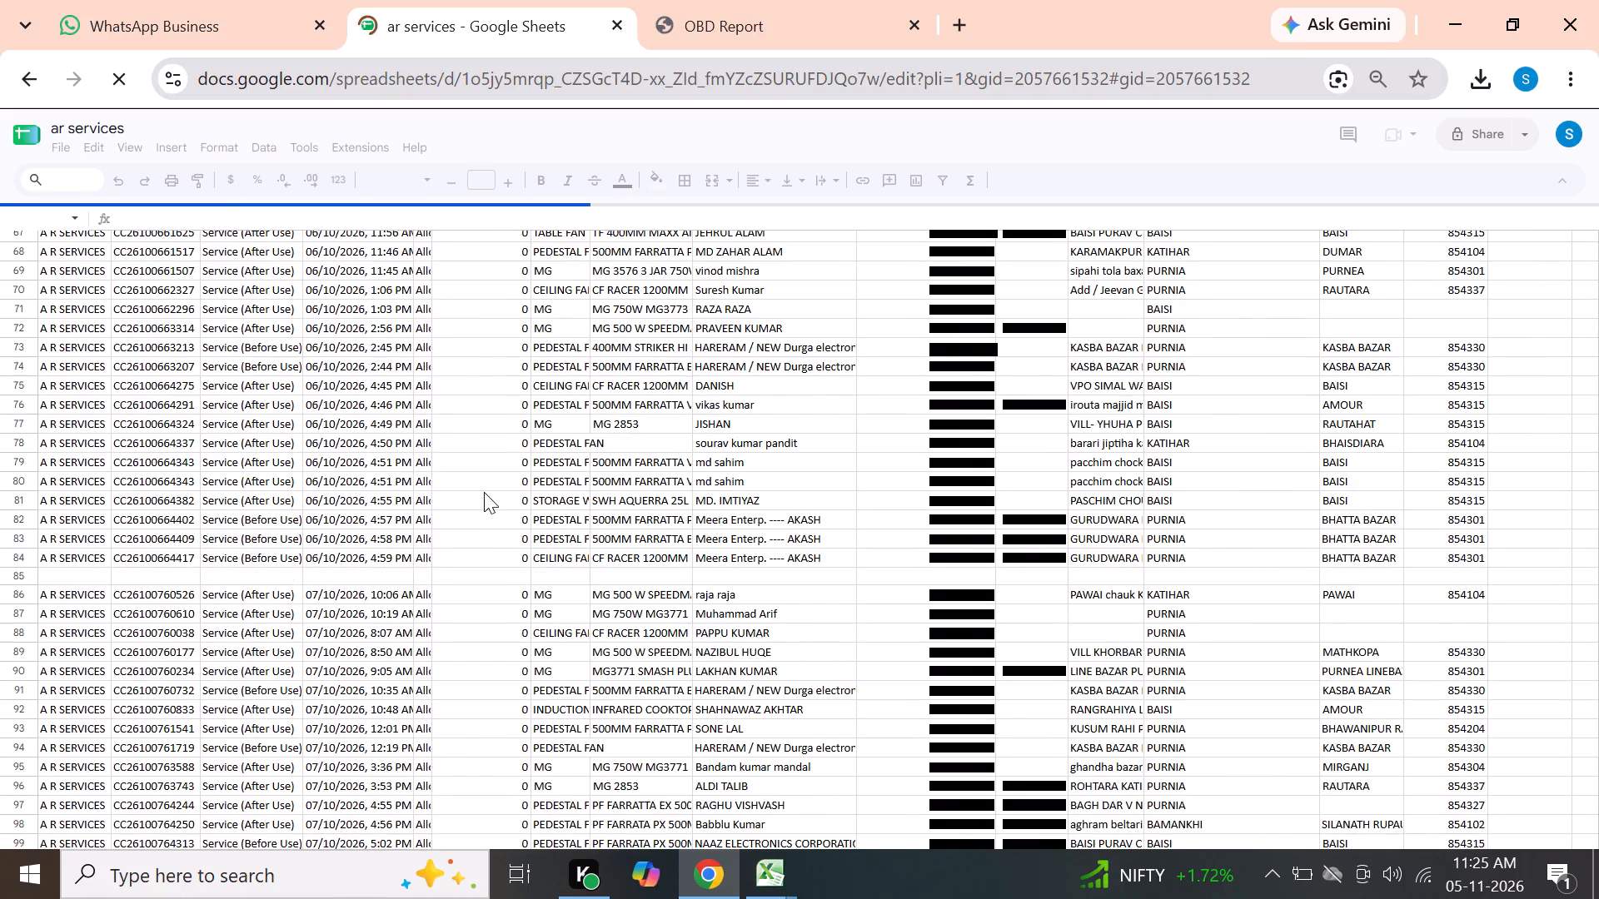
scroll(484, 492, "down", 17)
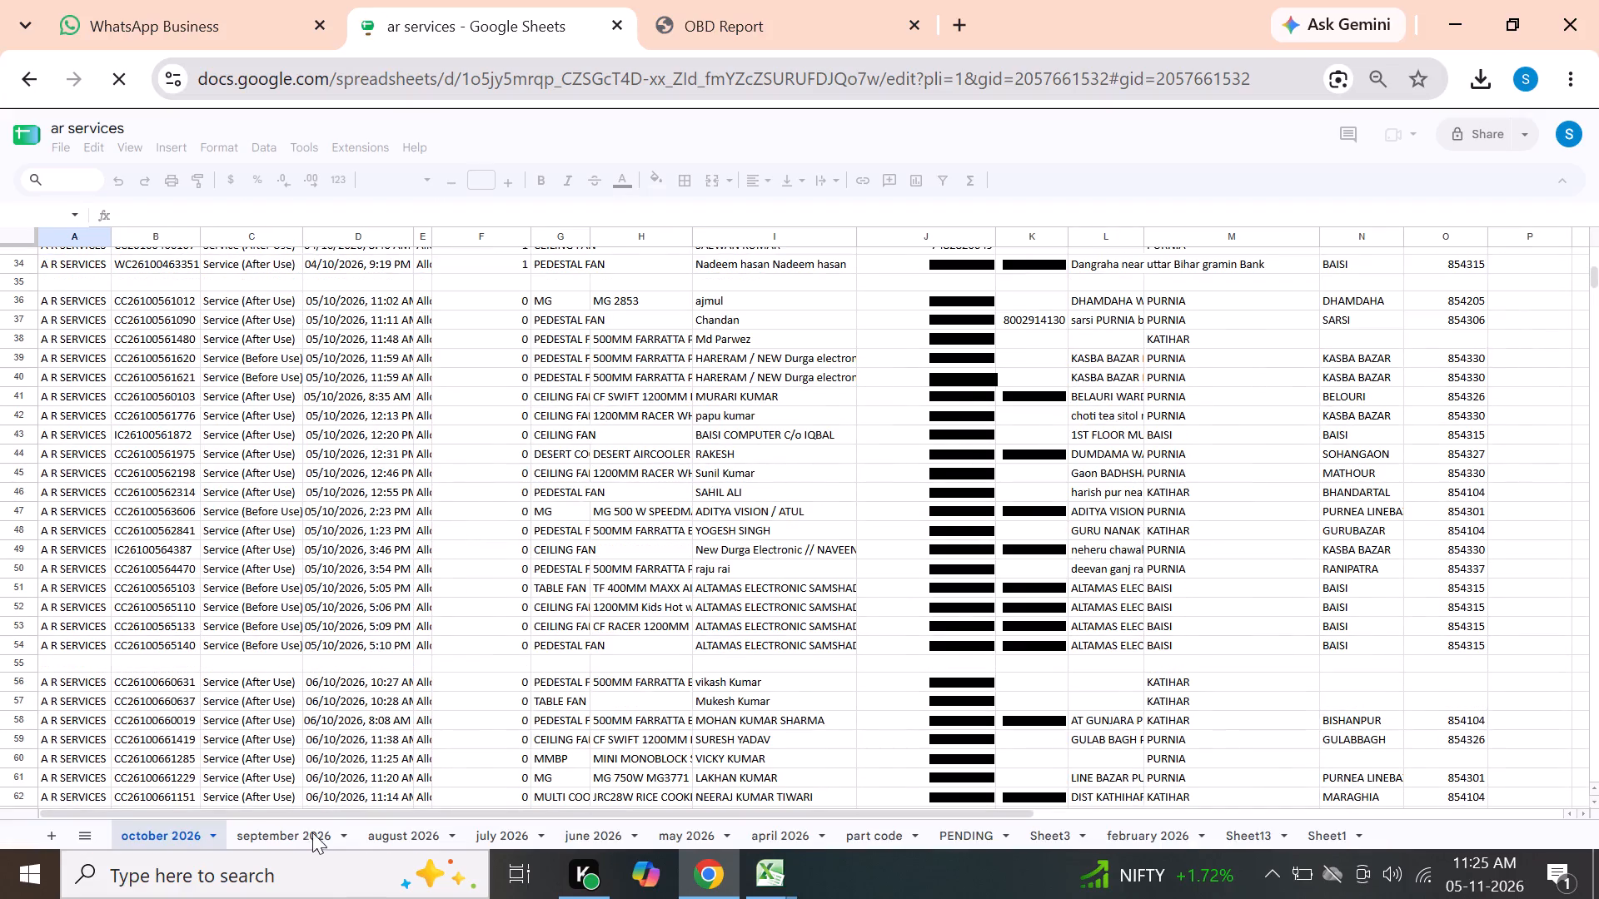
scroll(332, 712, "down", 15)
scroll(339, 717, "up", 4)
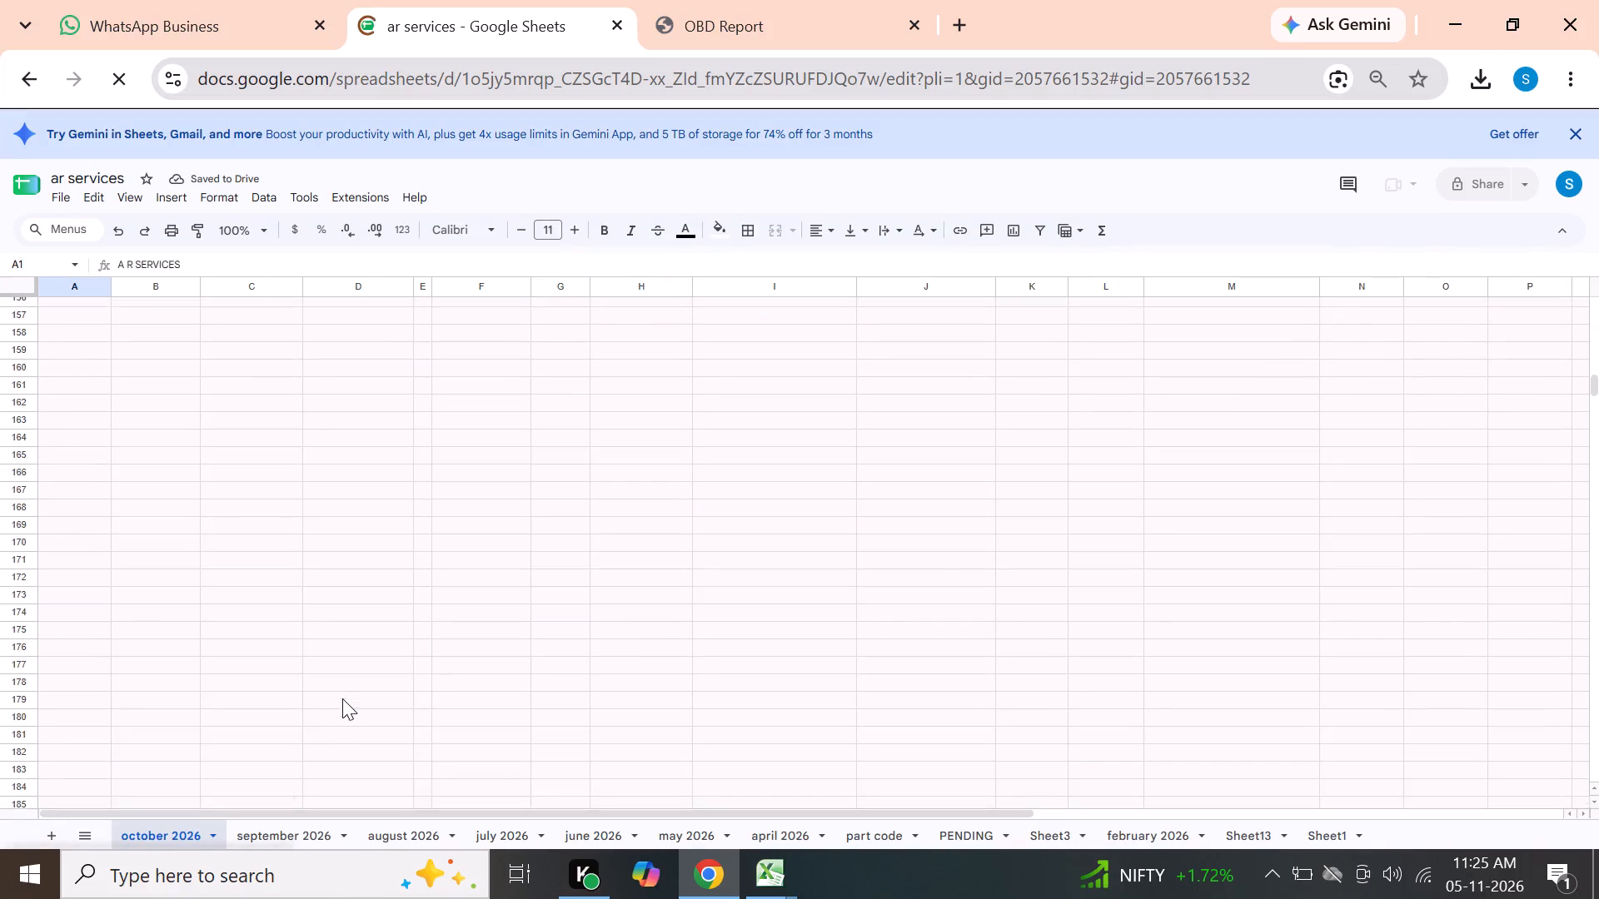
scroll(342, 698, "up", 2)
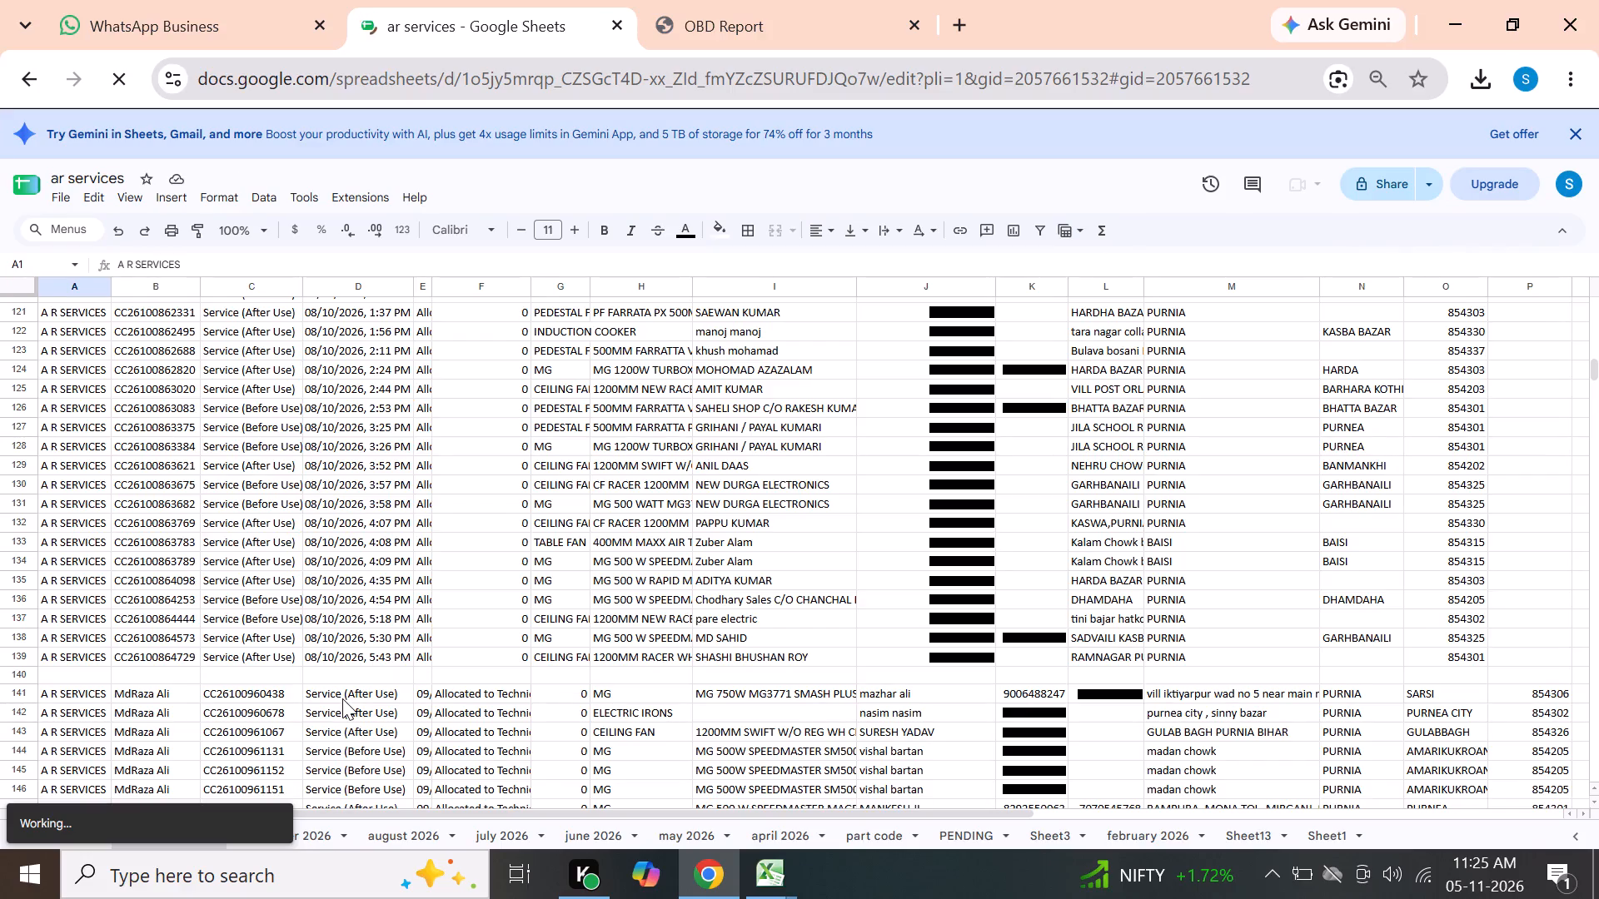
scroll(342, 696, "down", 1)
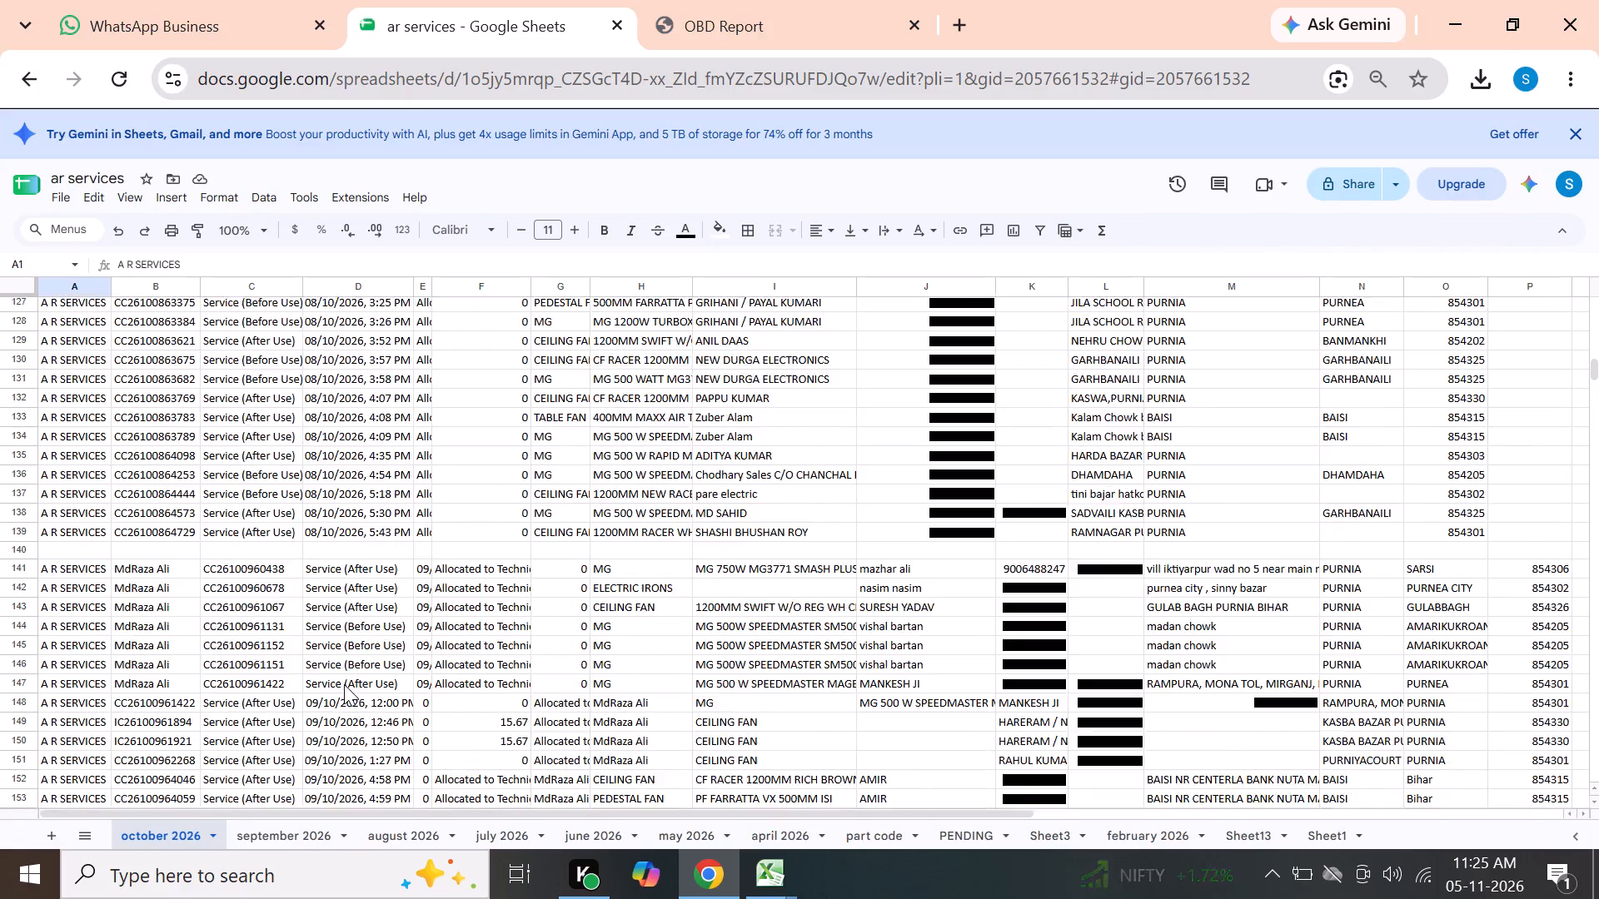
scroll(344, 684, "down", 12)
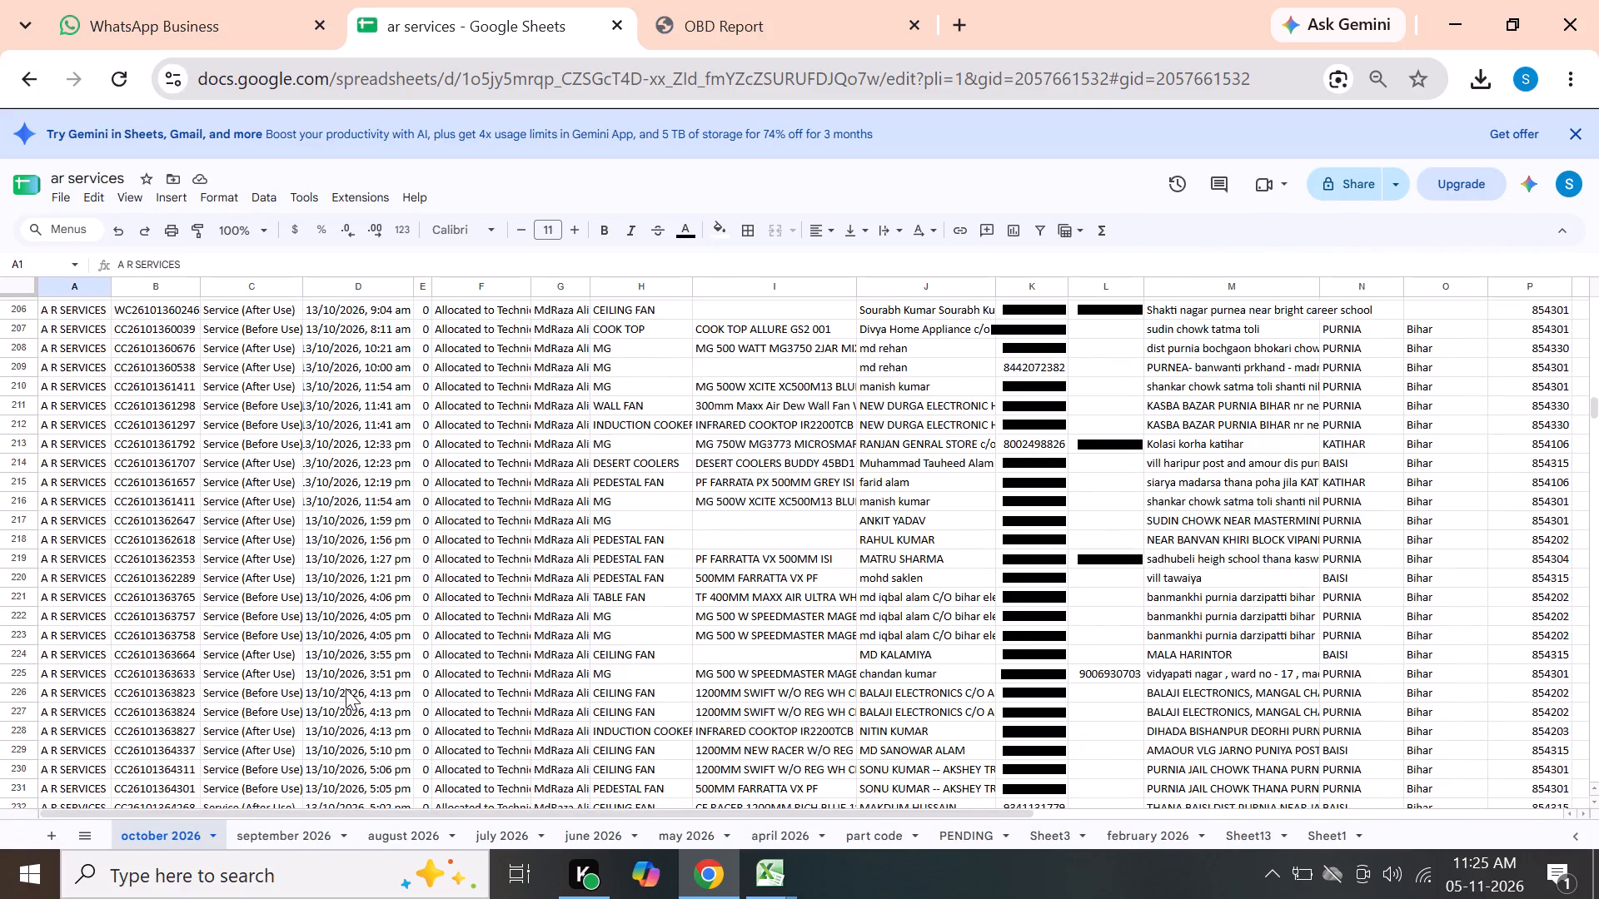
scroll(346, 688, "down", 14)
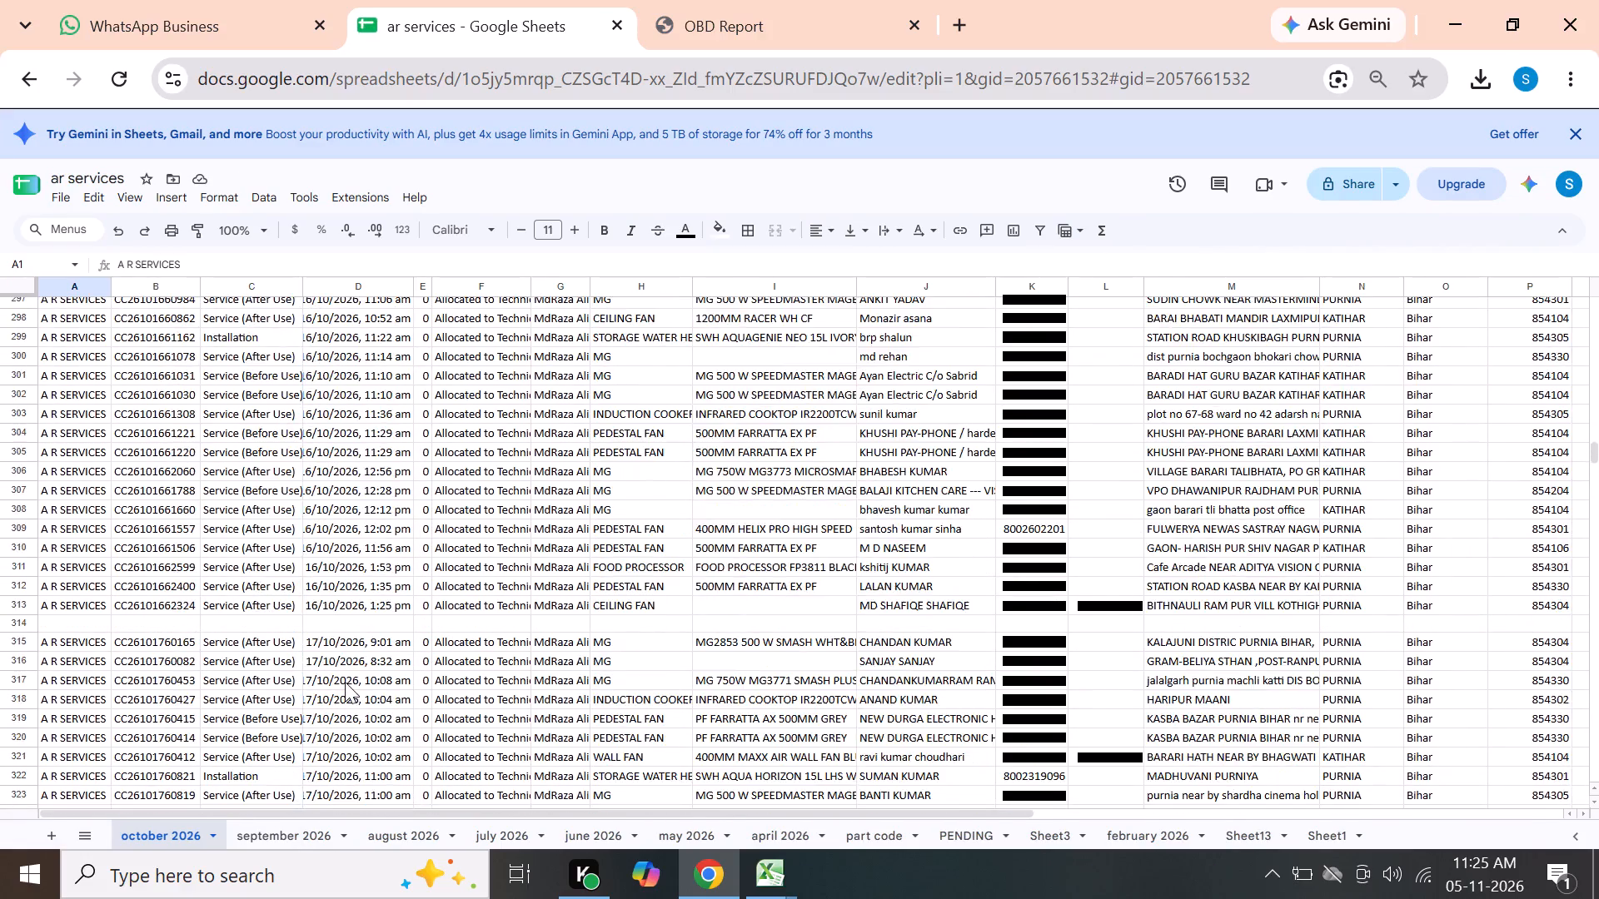
scroll(345, 682, "down", 3)
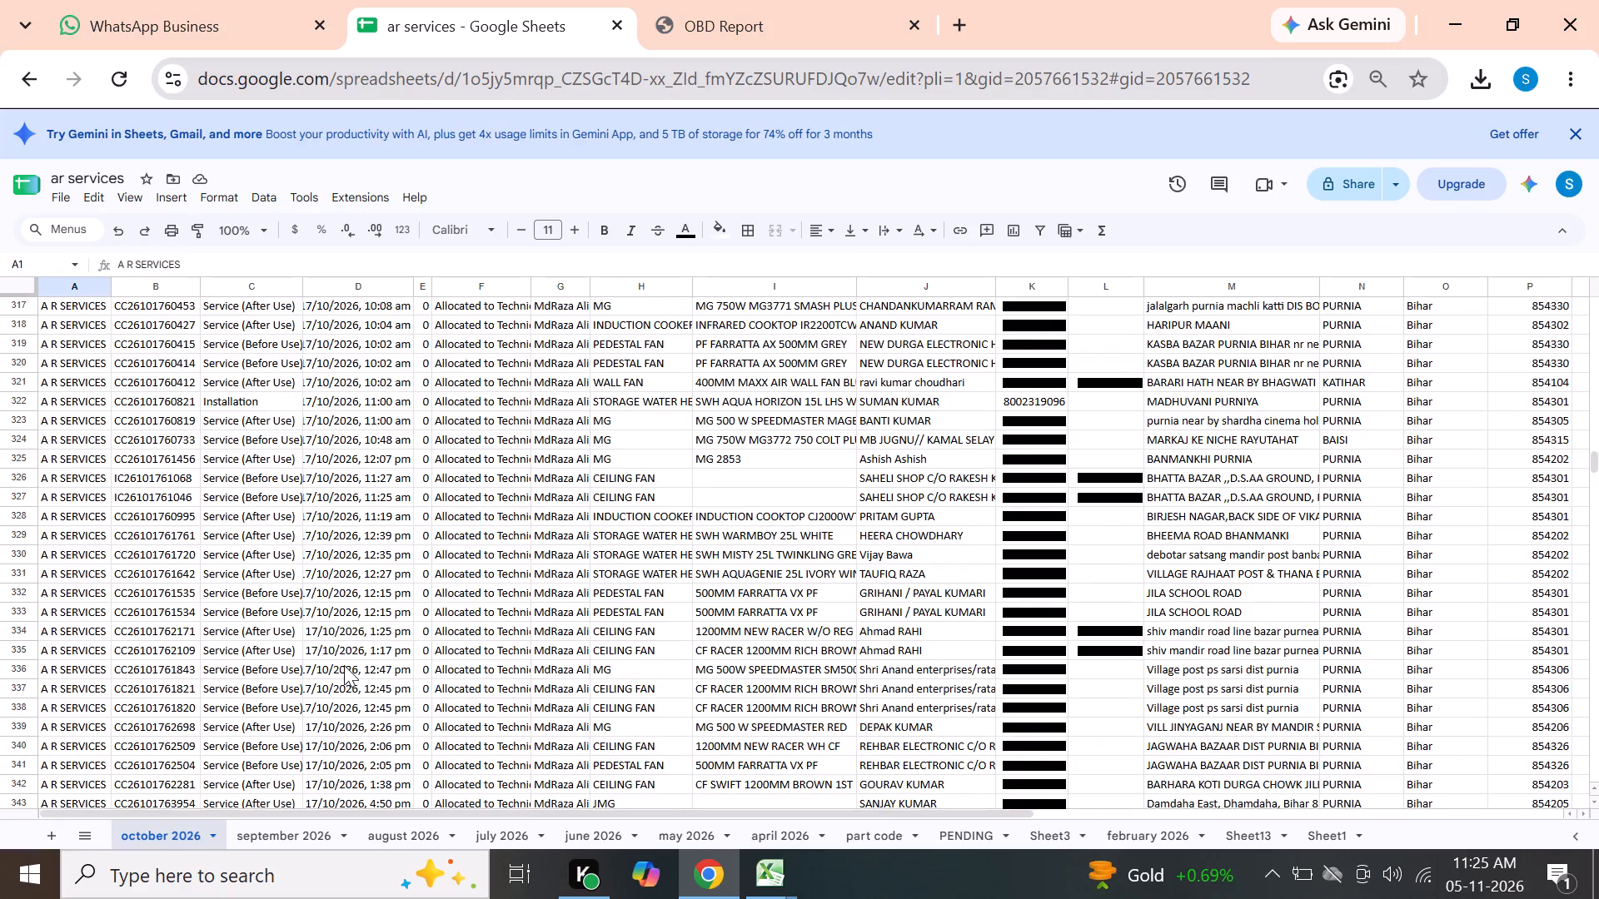
scroll(344, 665, "down", 14)
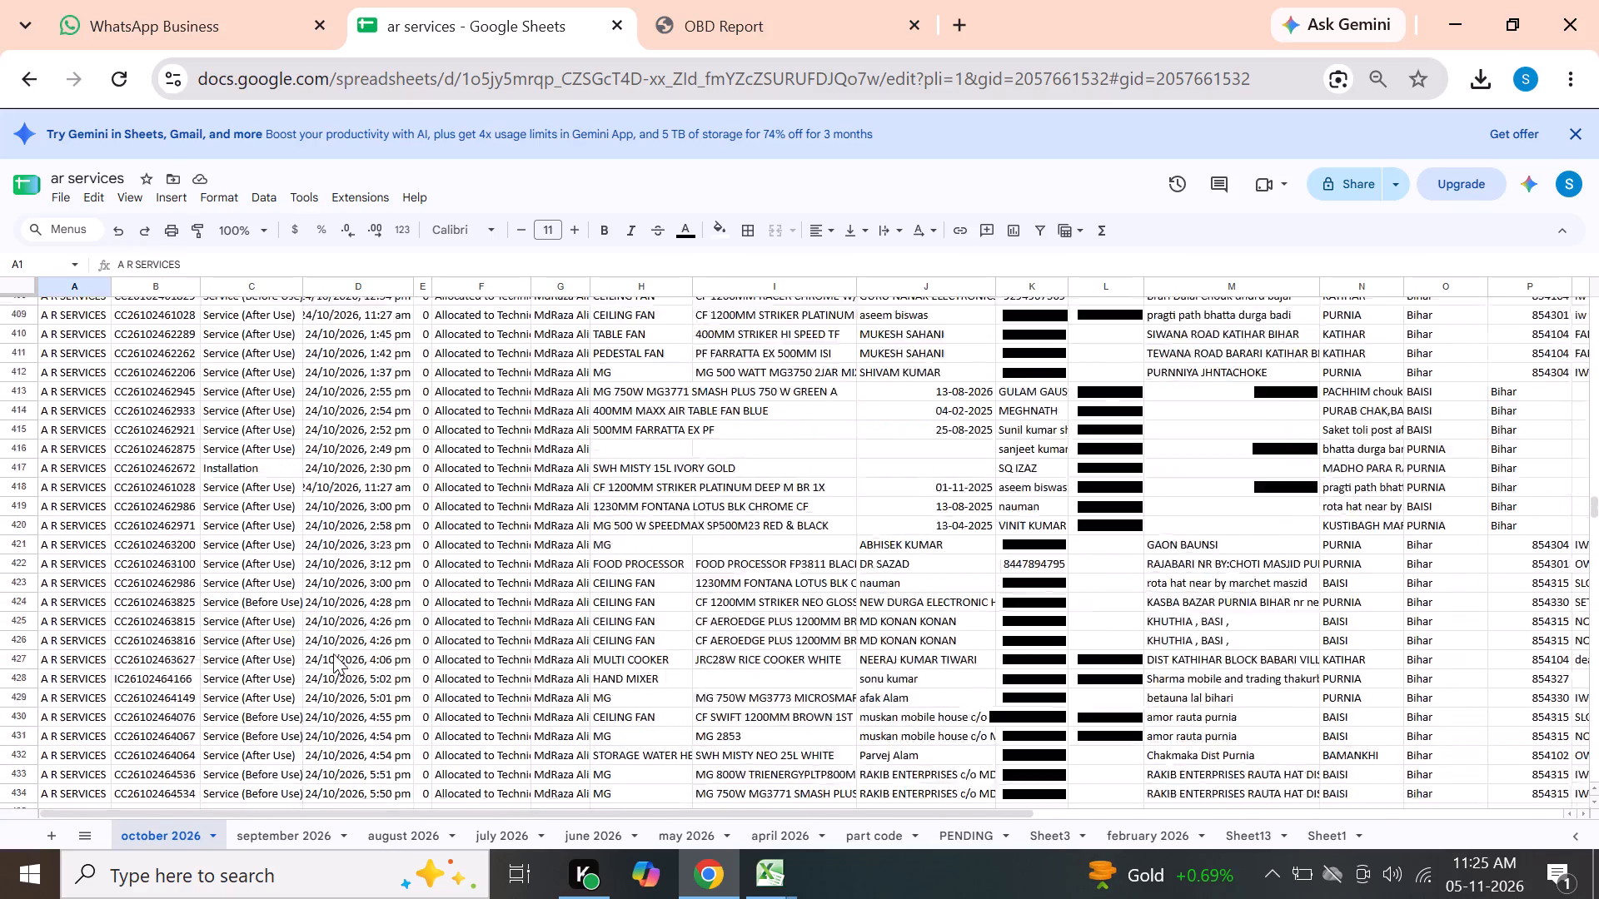
scroll(333, 653, "down", 19)
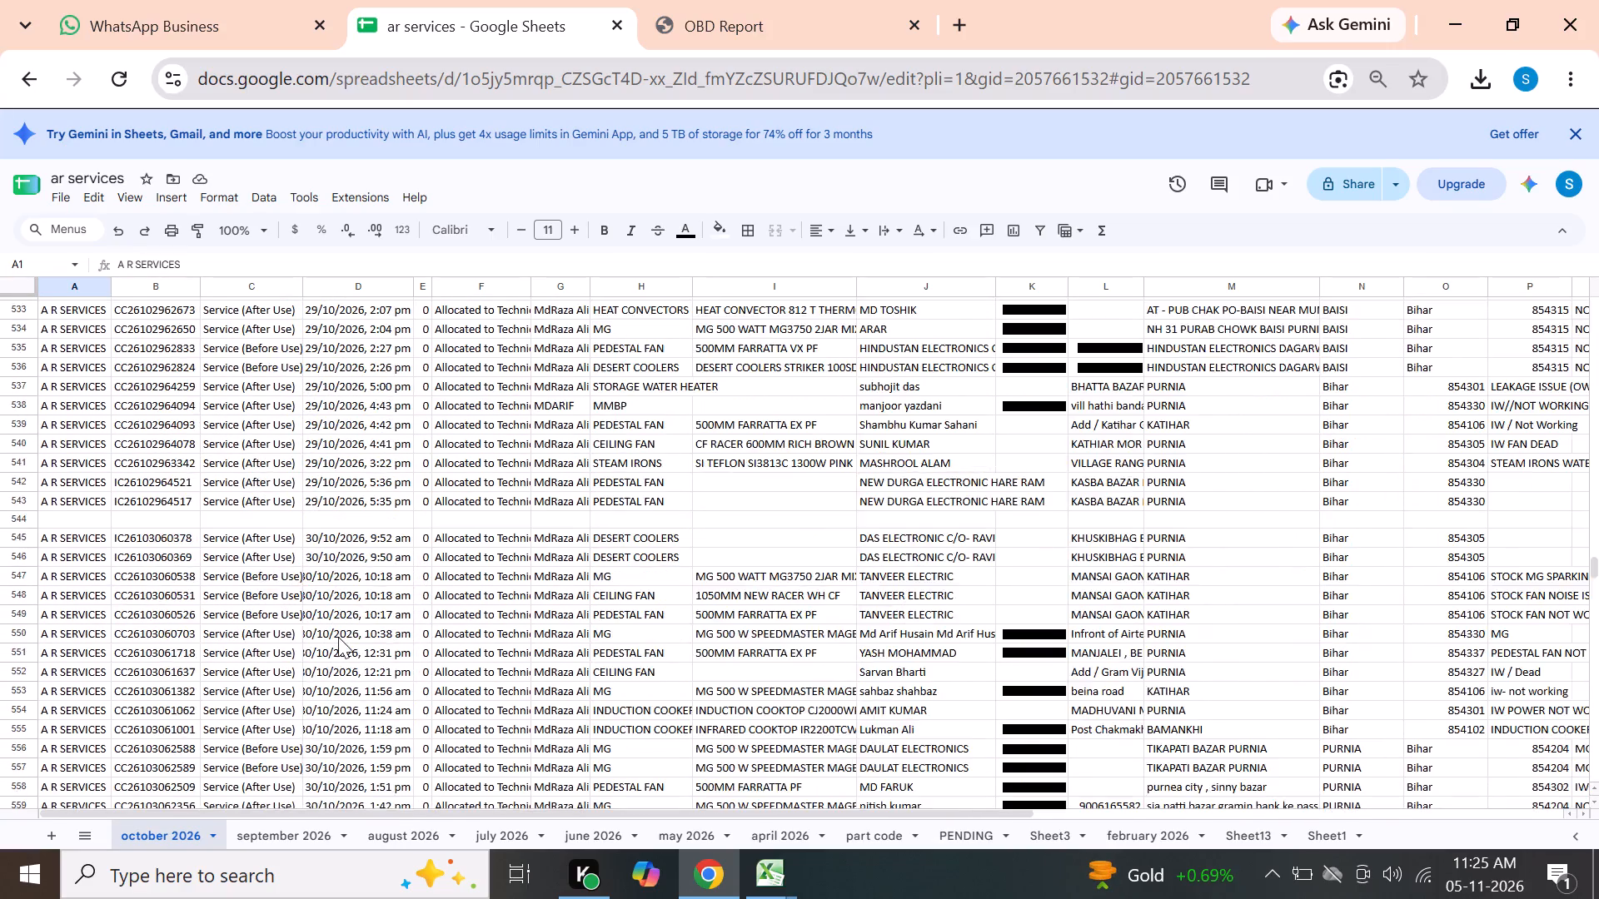
scroll(338, 637, "down", 18)
scroll(257, 585, "up", 1)
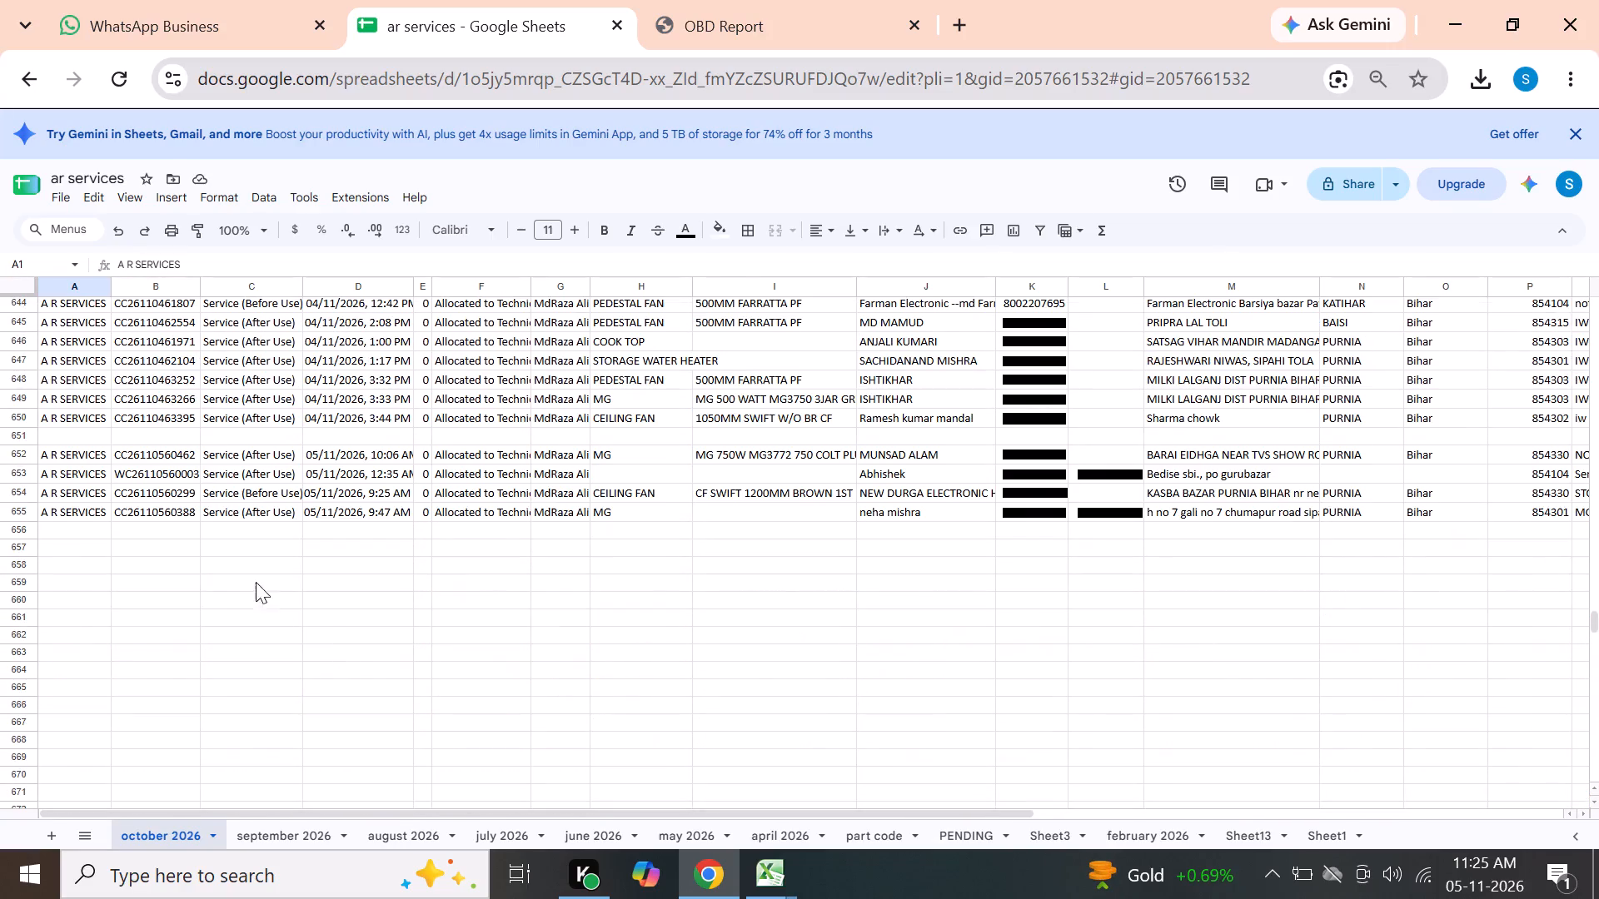
left_click(66, 531)
key("ctrl+v")
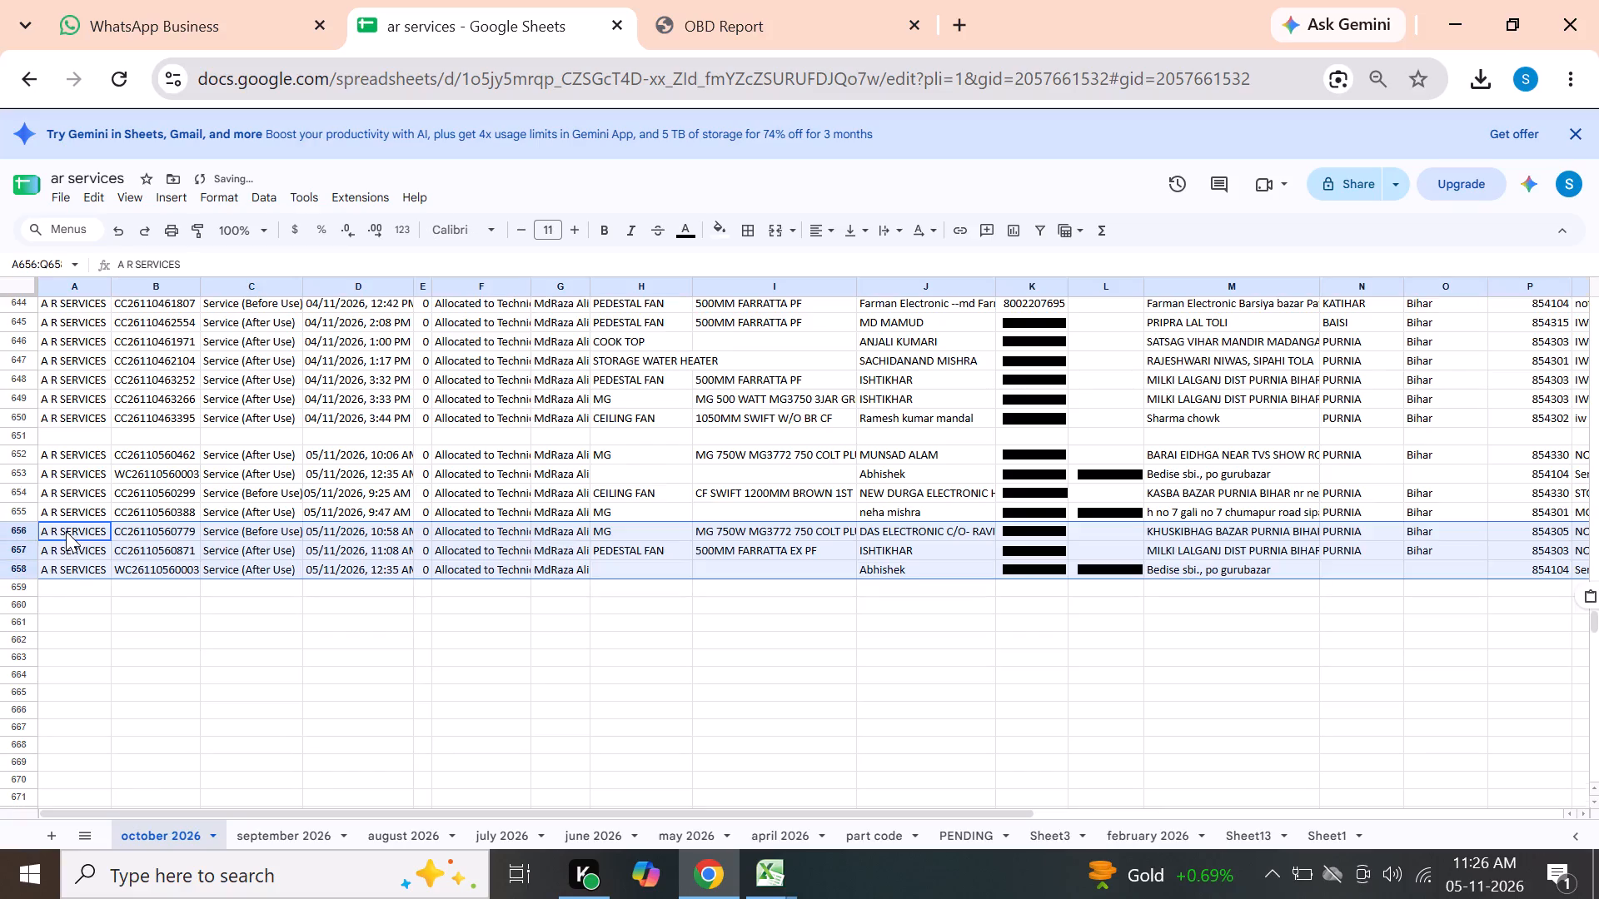
Select the whole row 656, the first of the newly pasted tickets, in the october 2026 sheet.
left_click(0, 527)
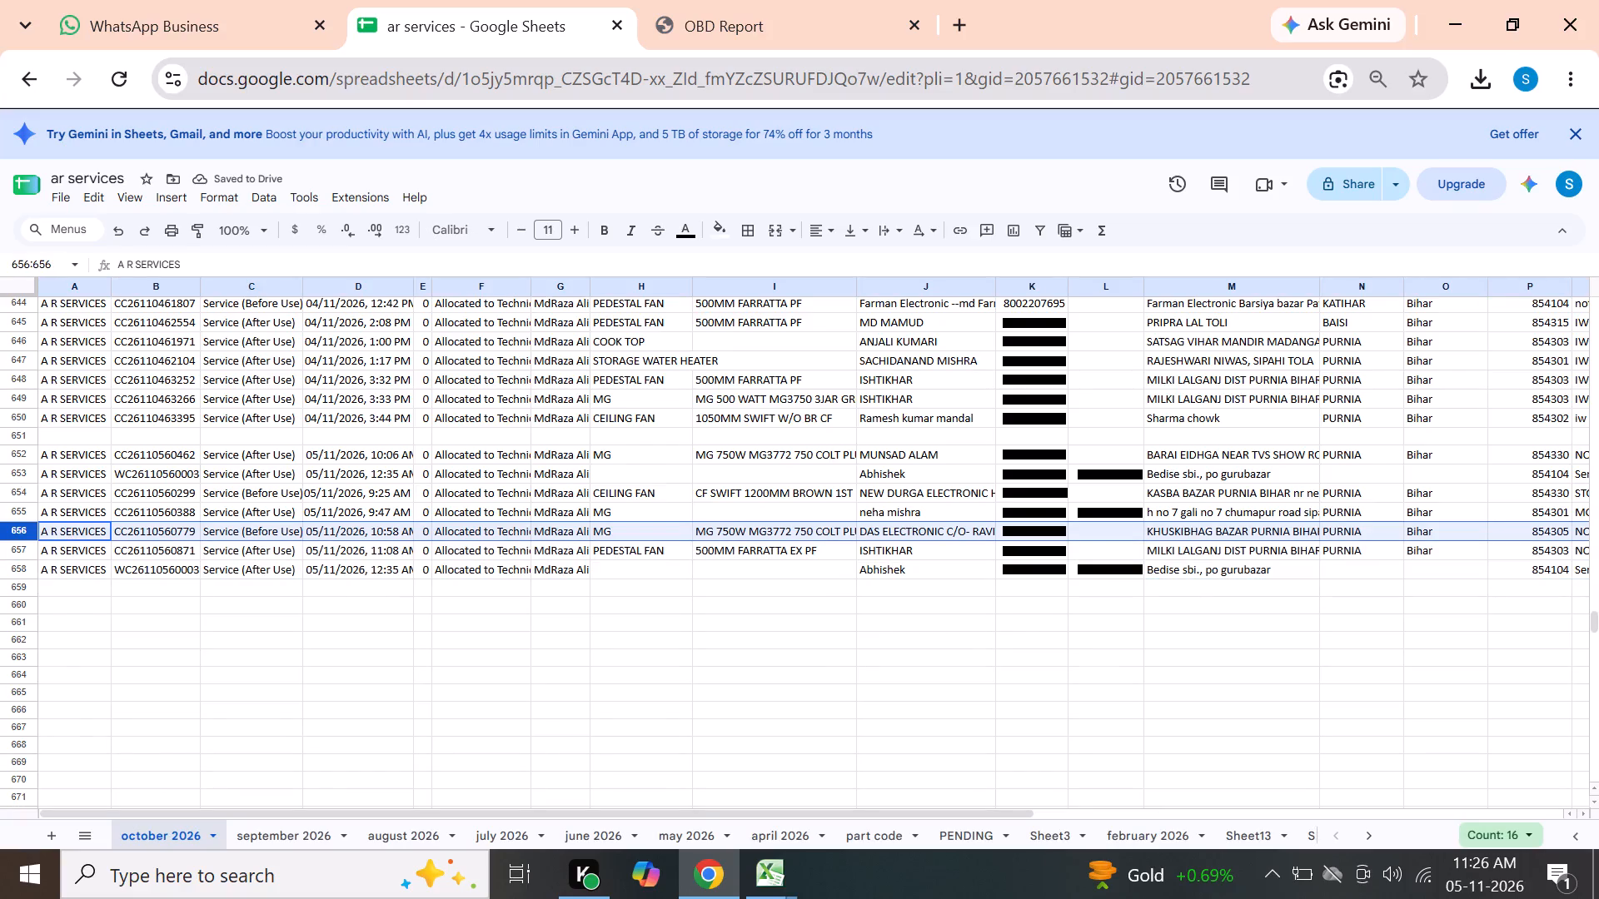
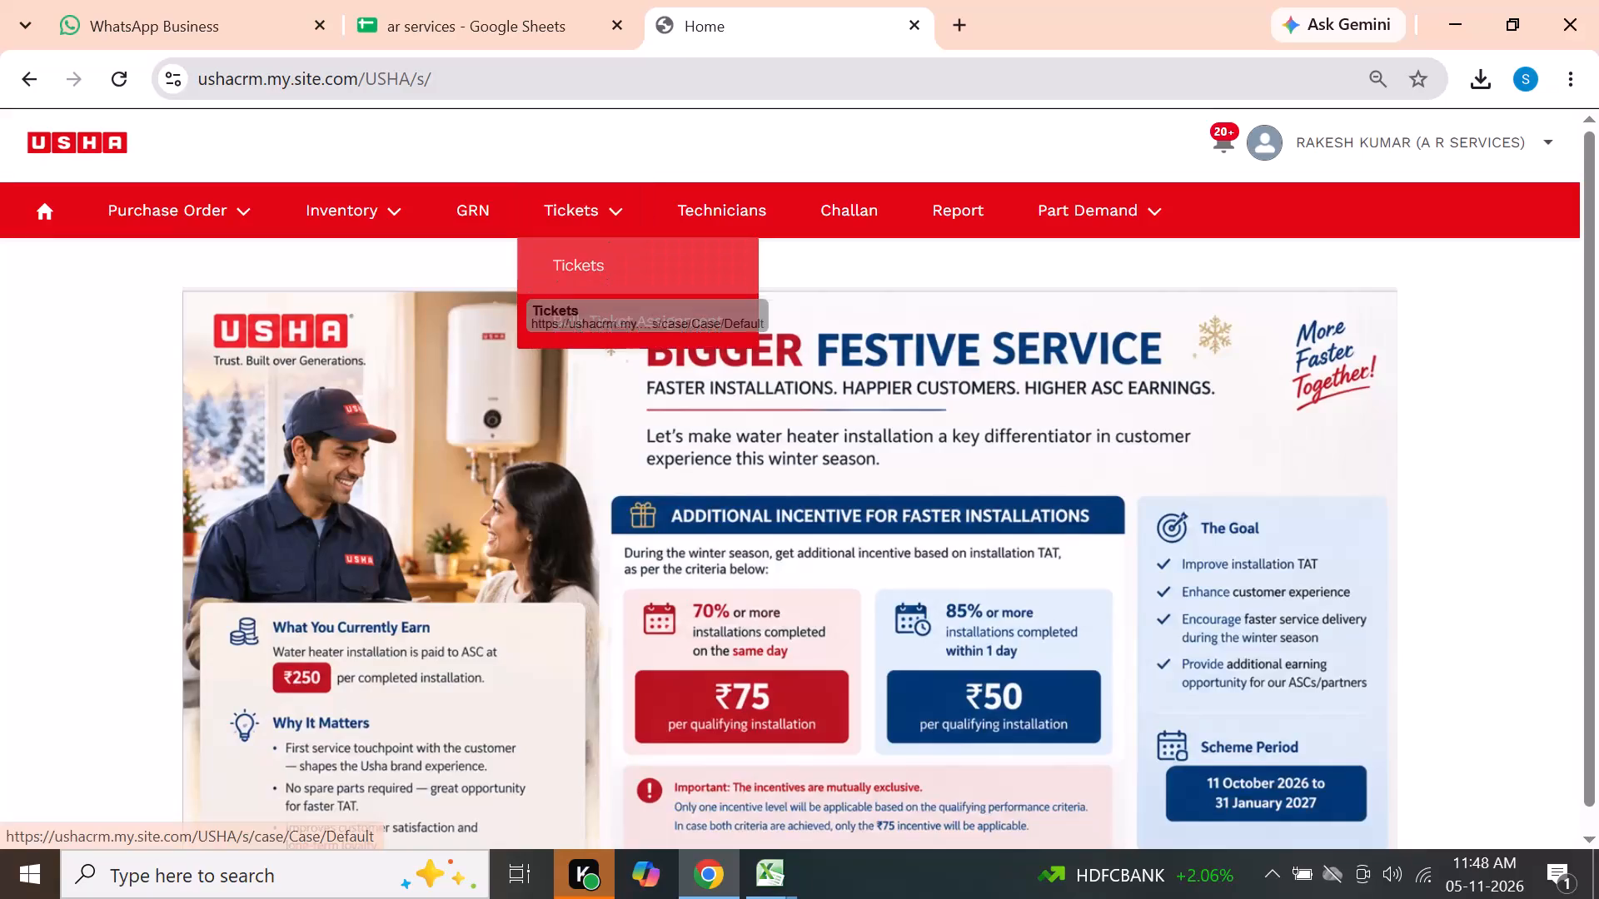
left_click(605, 316)
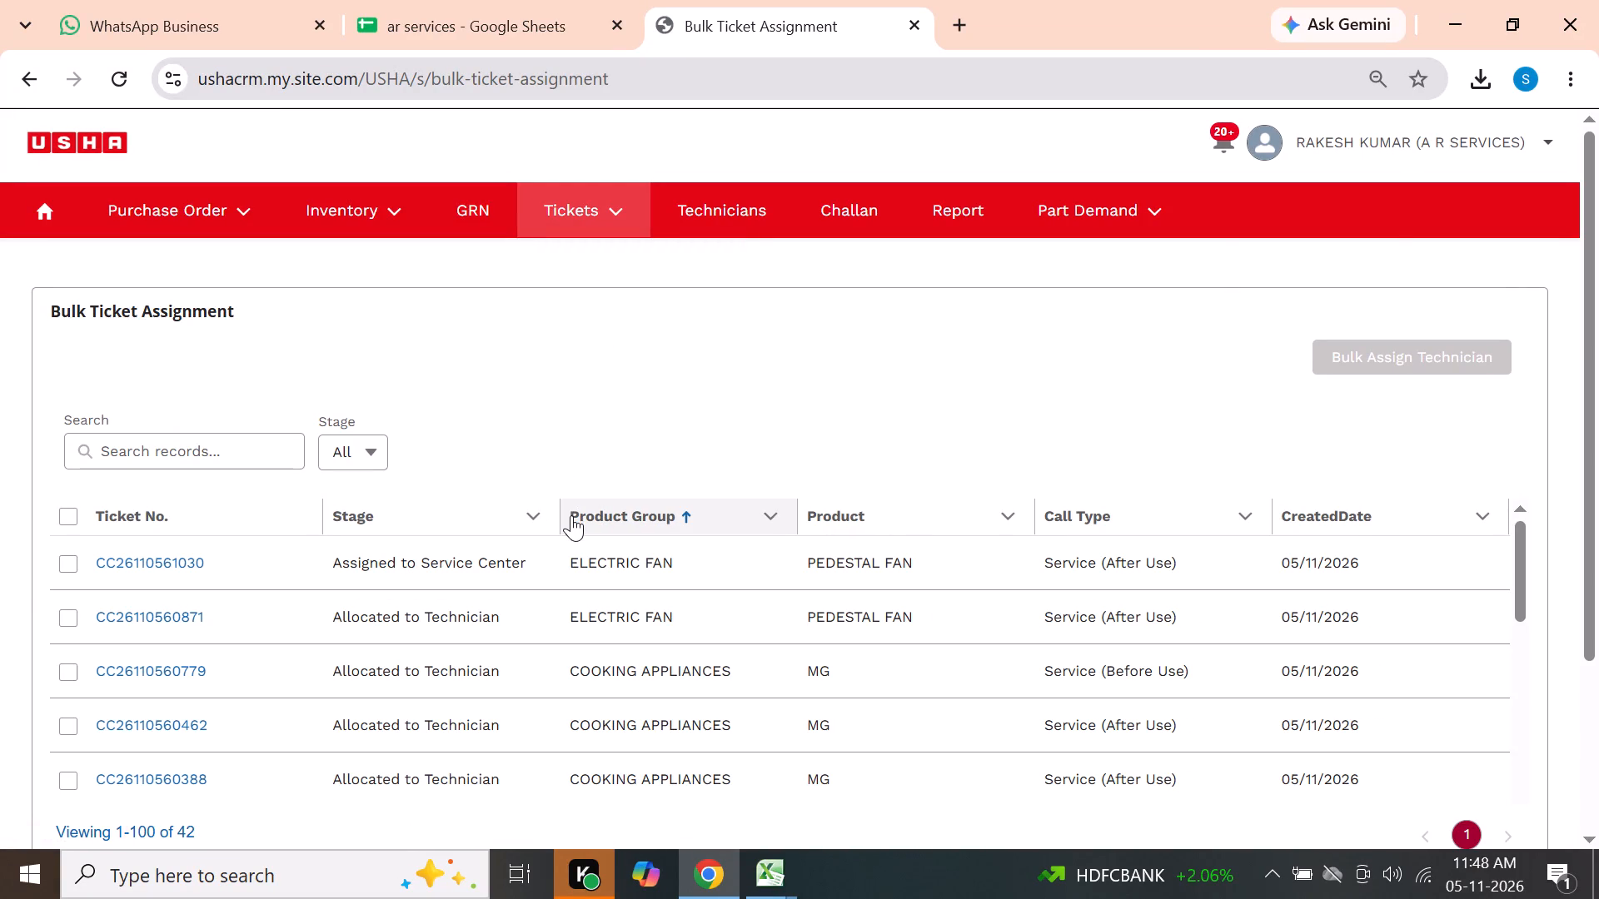
left_click(189, 570)
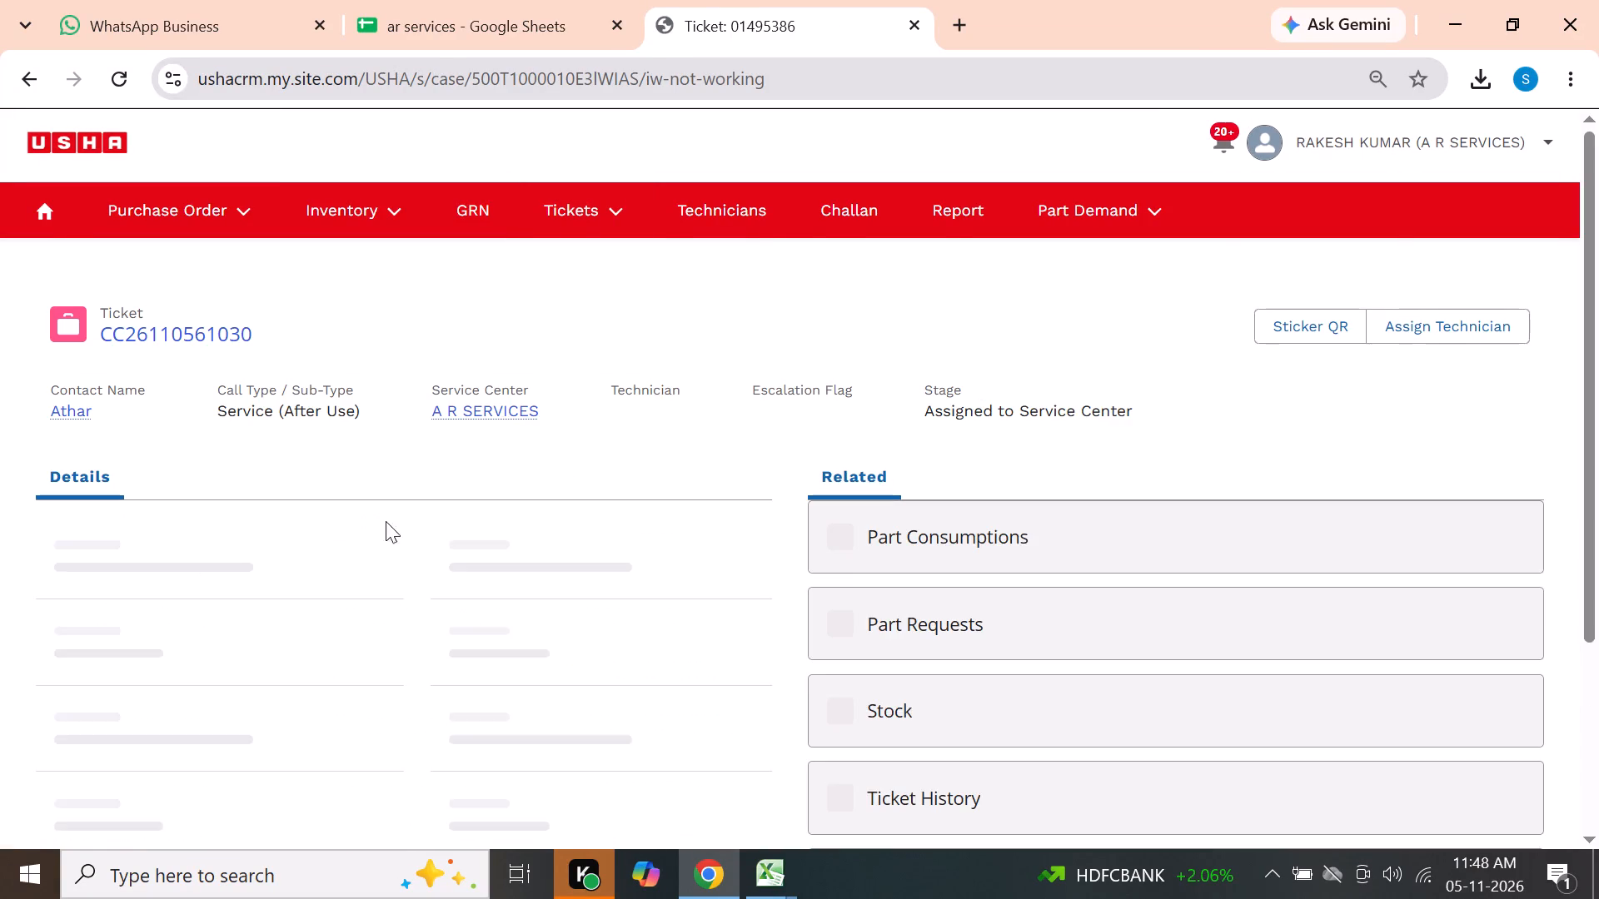
scroll(395, 524, "down", 17)
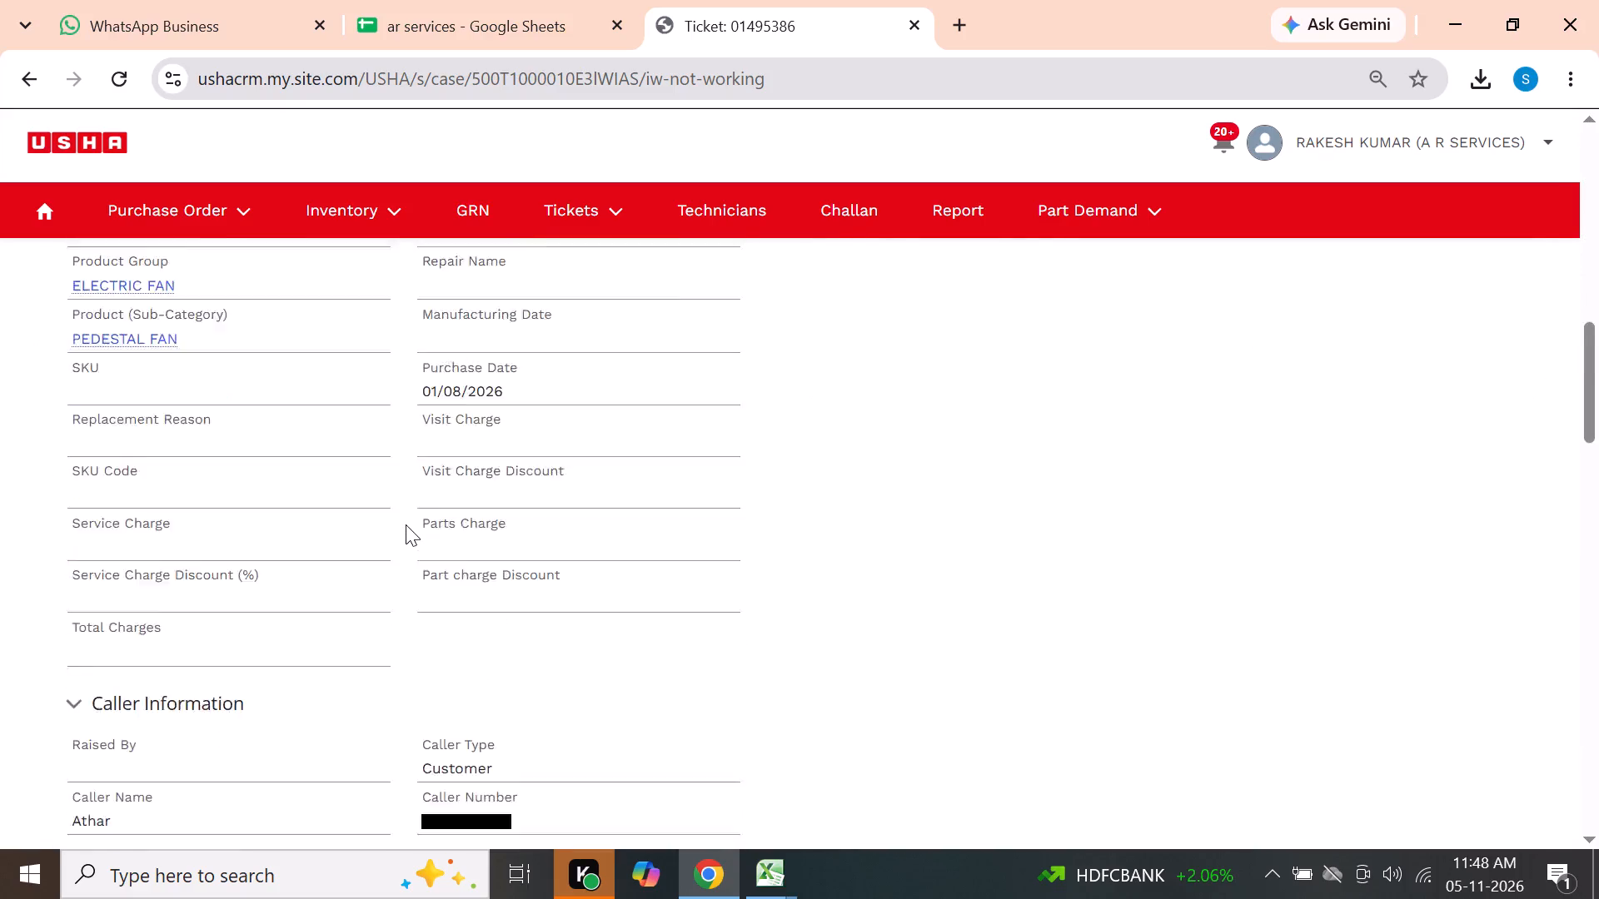
scroll(406, 524, "down", 3)
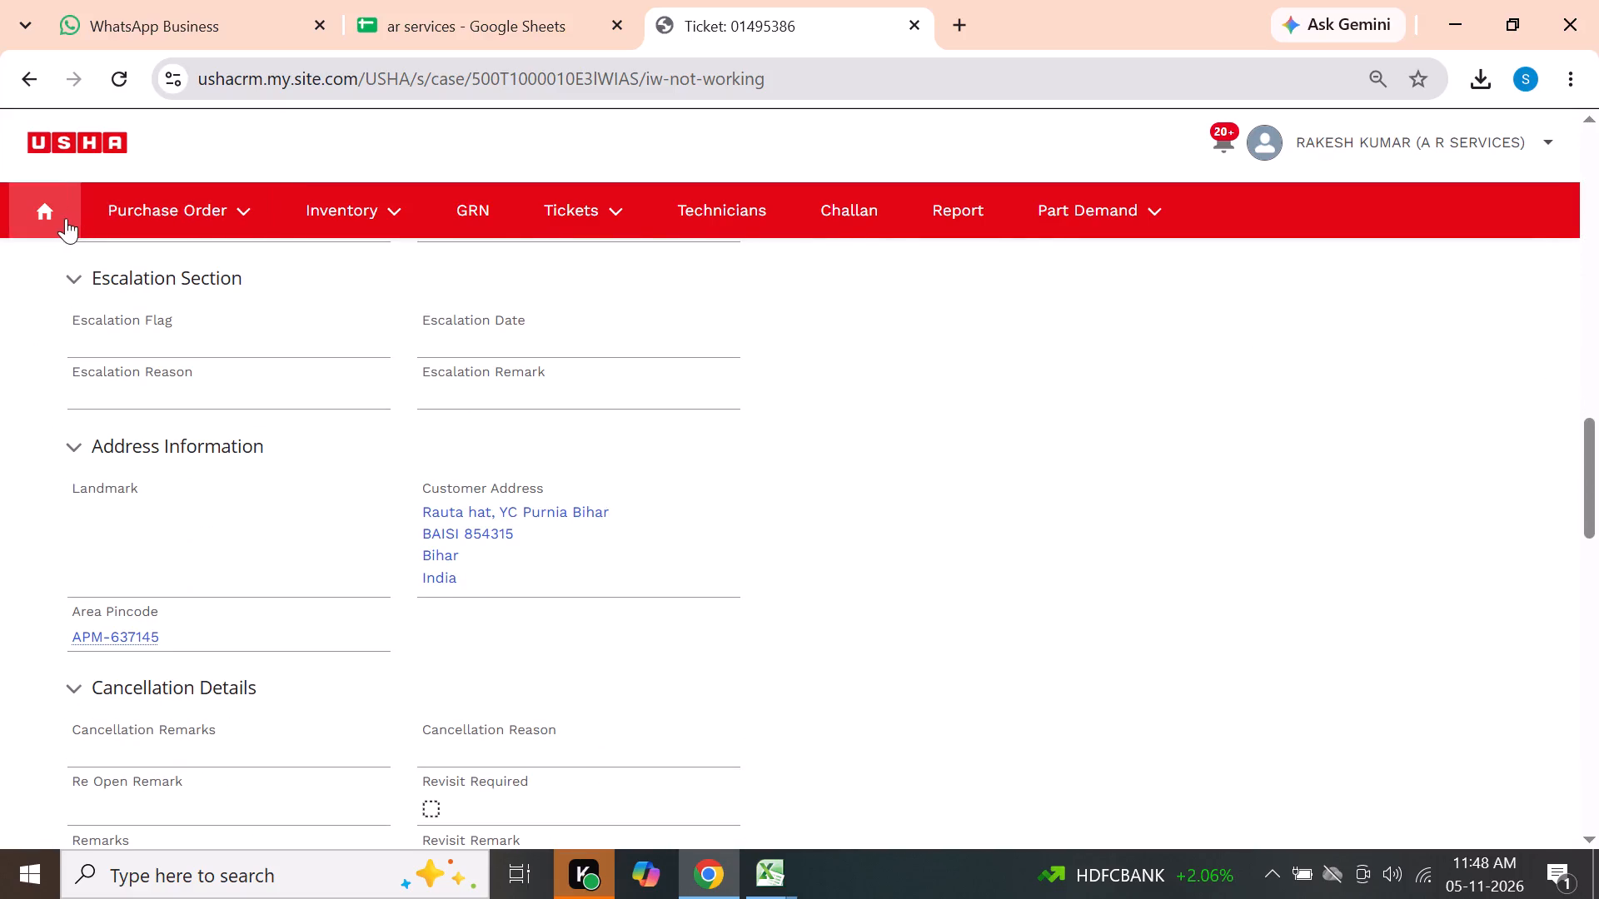
Return to the Bulk Ticket Assignment list from the ticket's details by way of the home page.
left_click(63, 218)
left_click(601, 196)
left_click(613, 315)
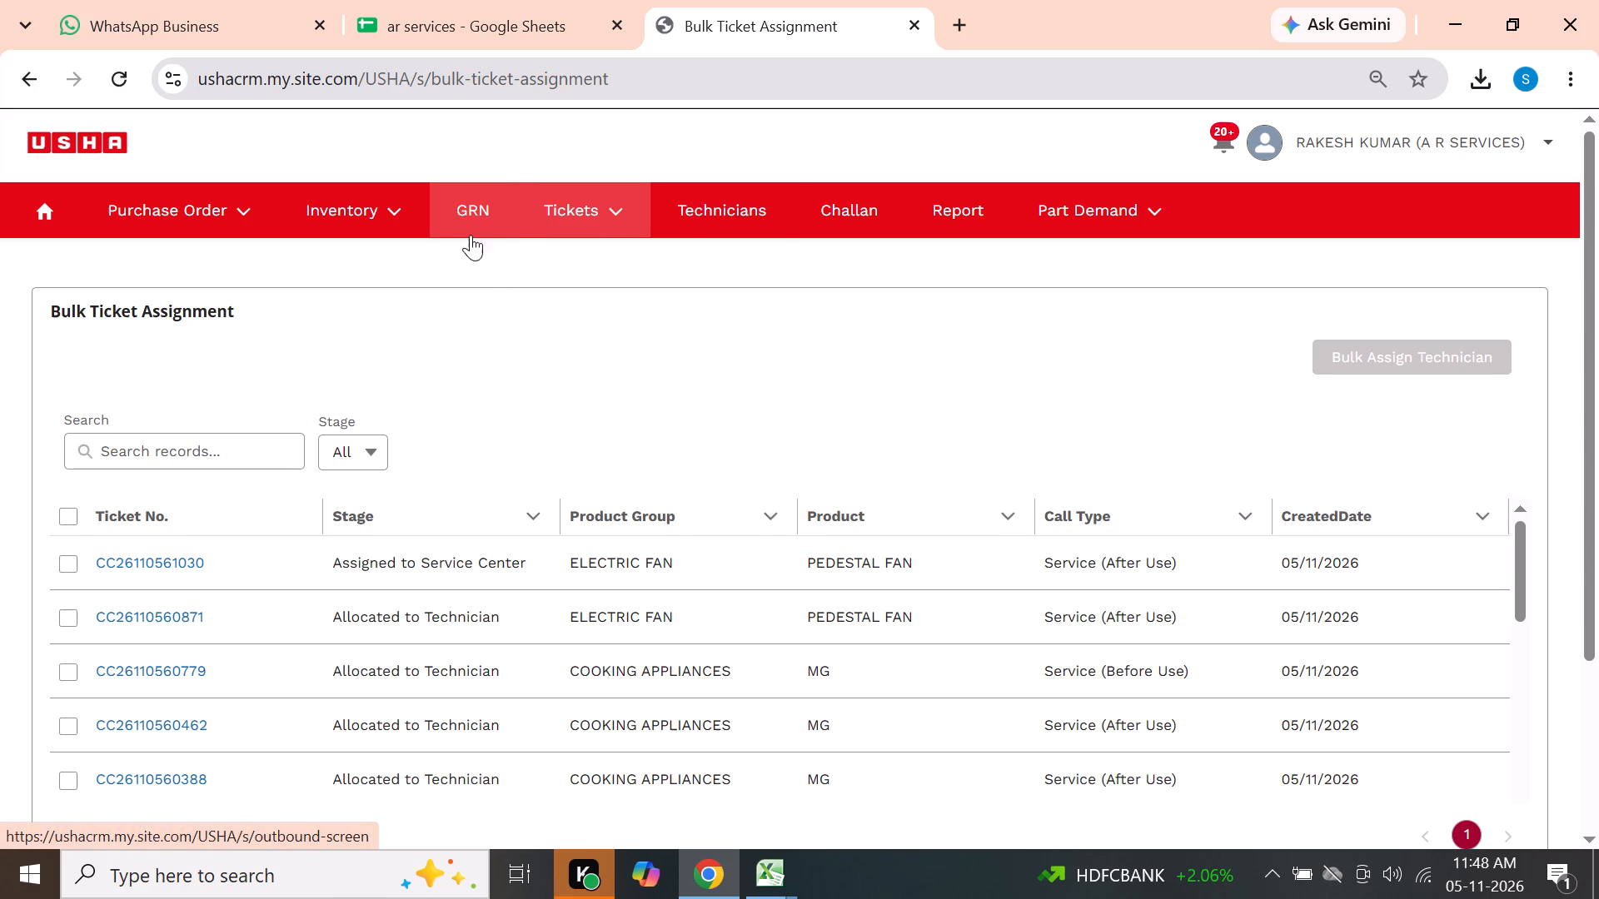
Open the Inventory Transfer screen and review the A R SERVICES warehouse's parts and available quantities on both pages.
left_click(381, 219)
left_click(411, 324)
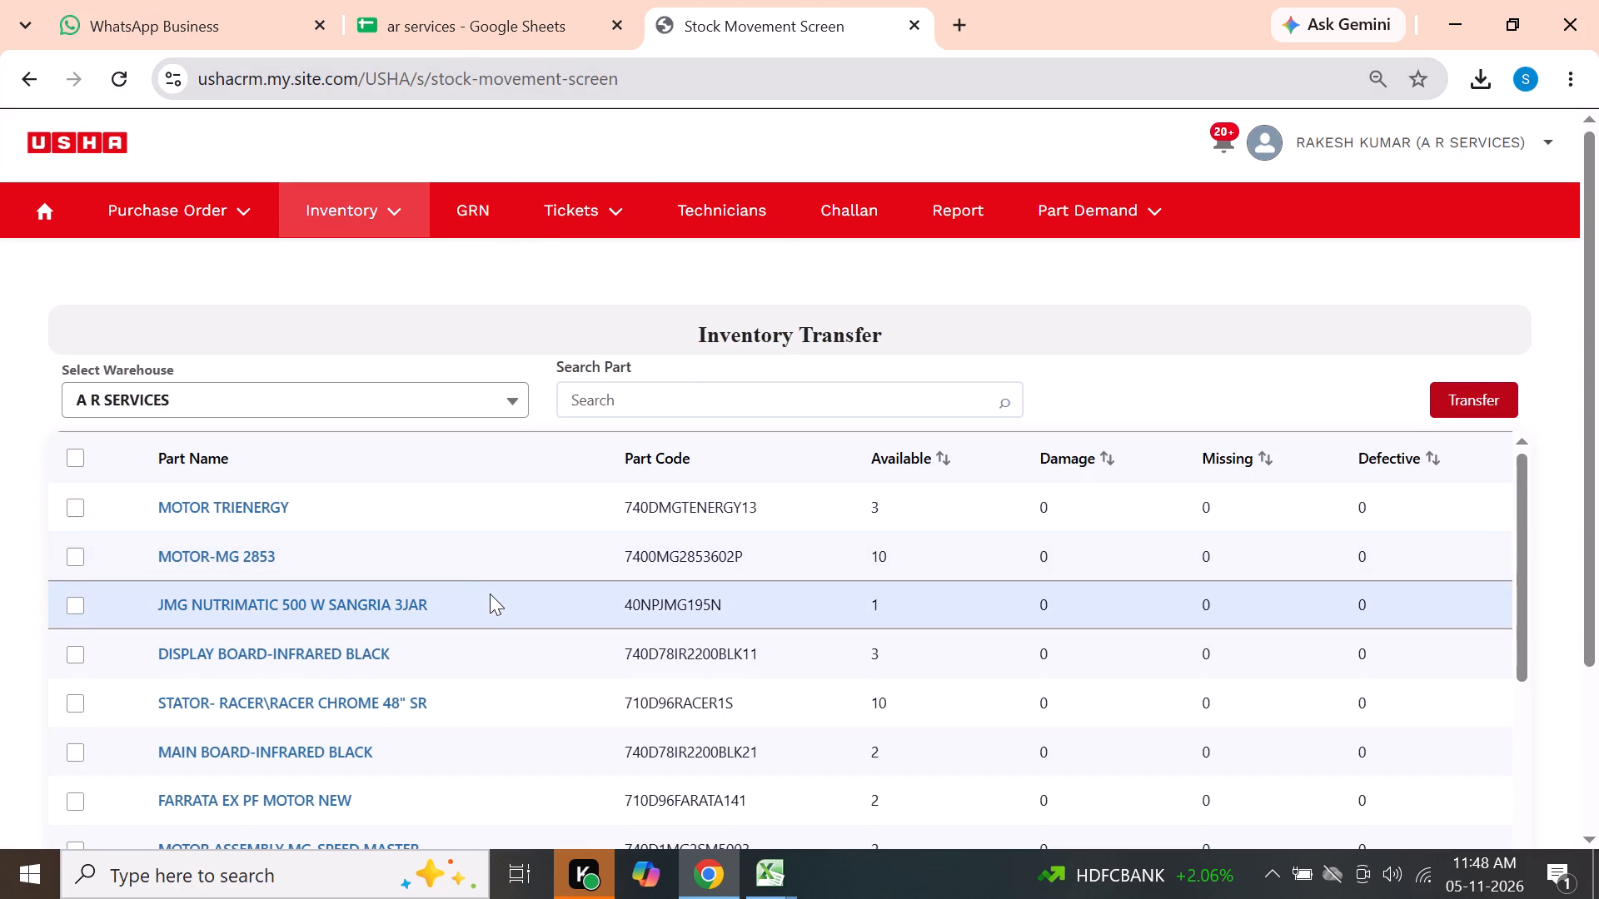
scroll(490, 594, "down", 6)
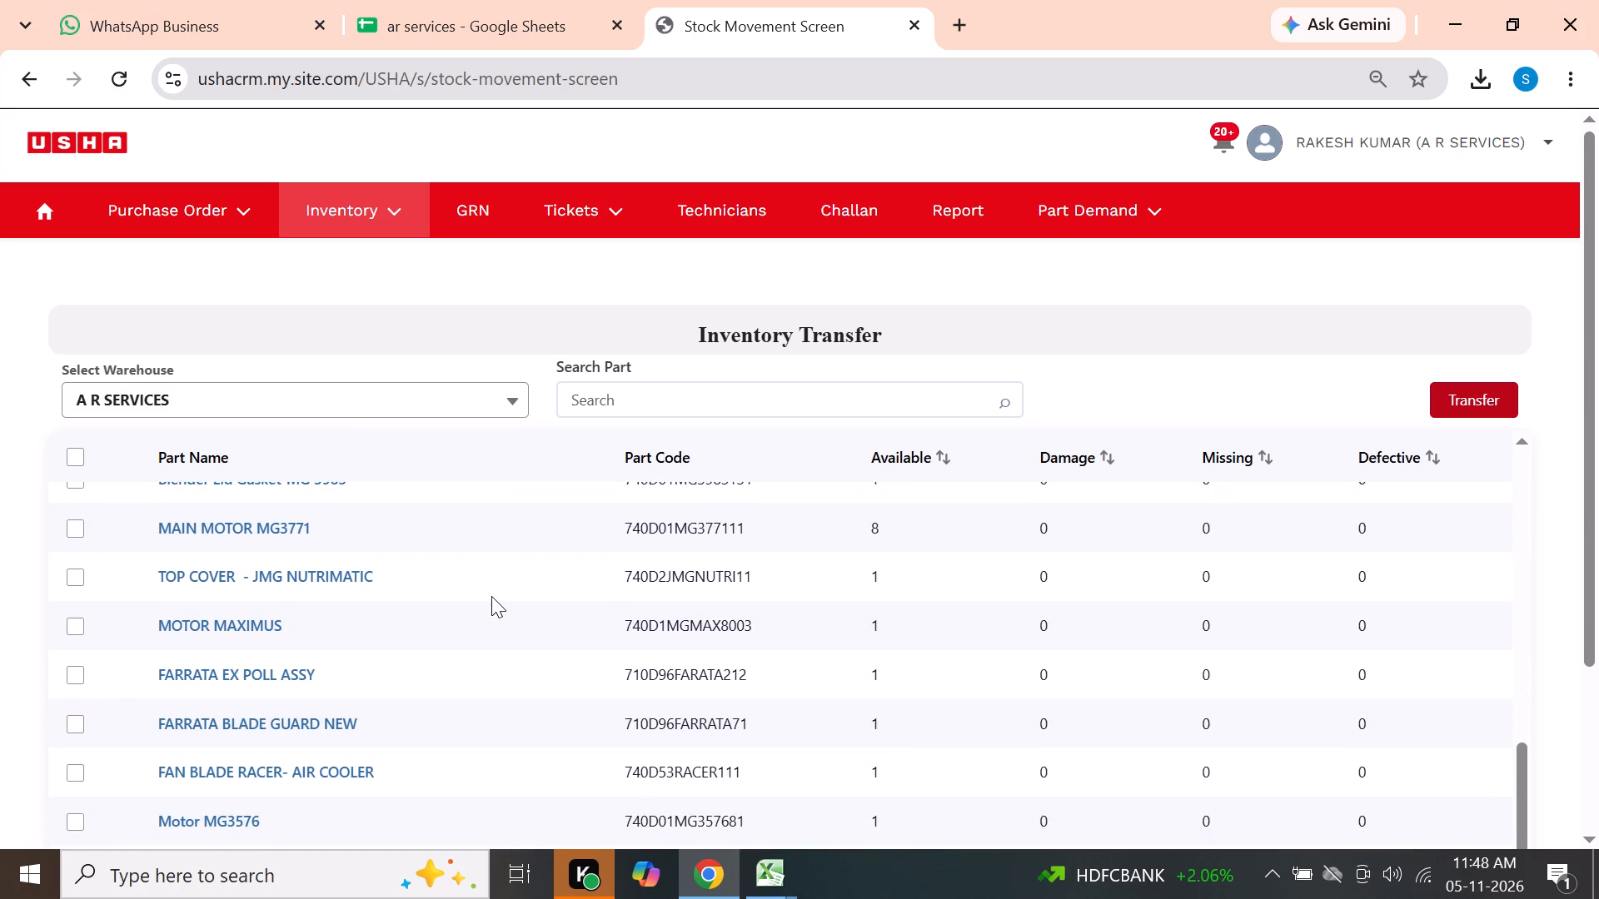
scroll(491, 596, "down", 1)
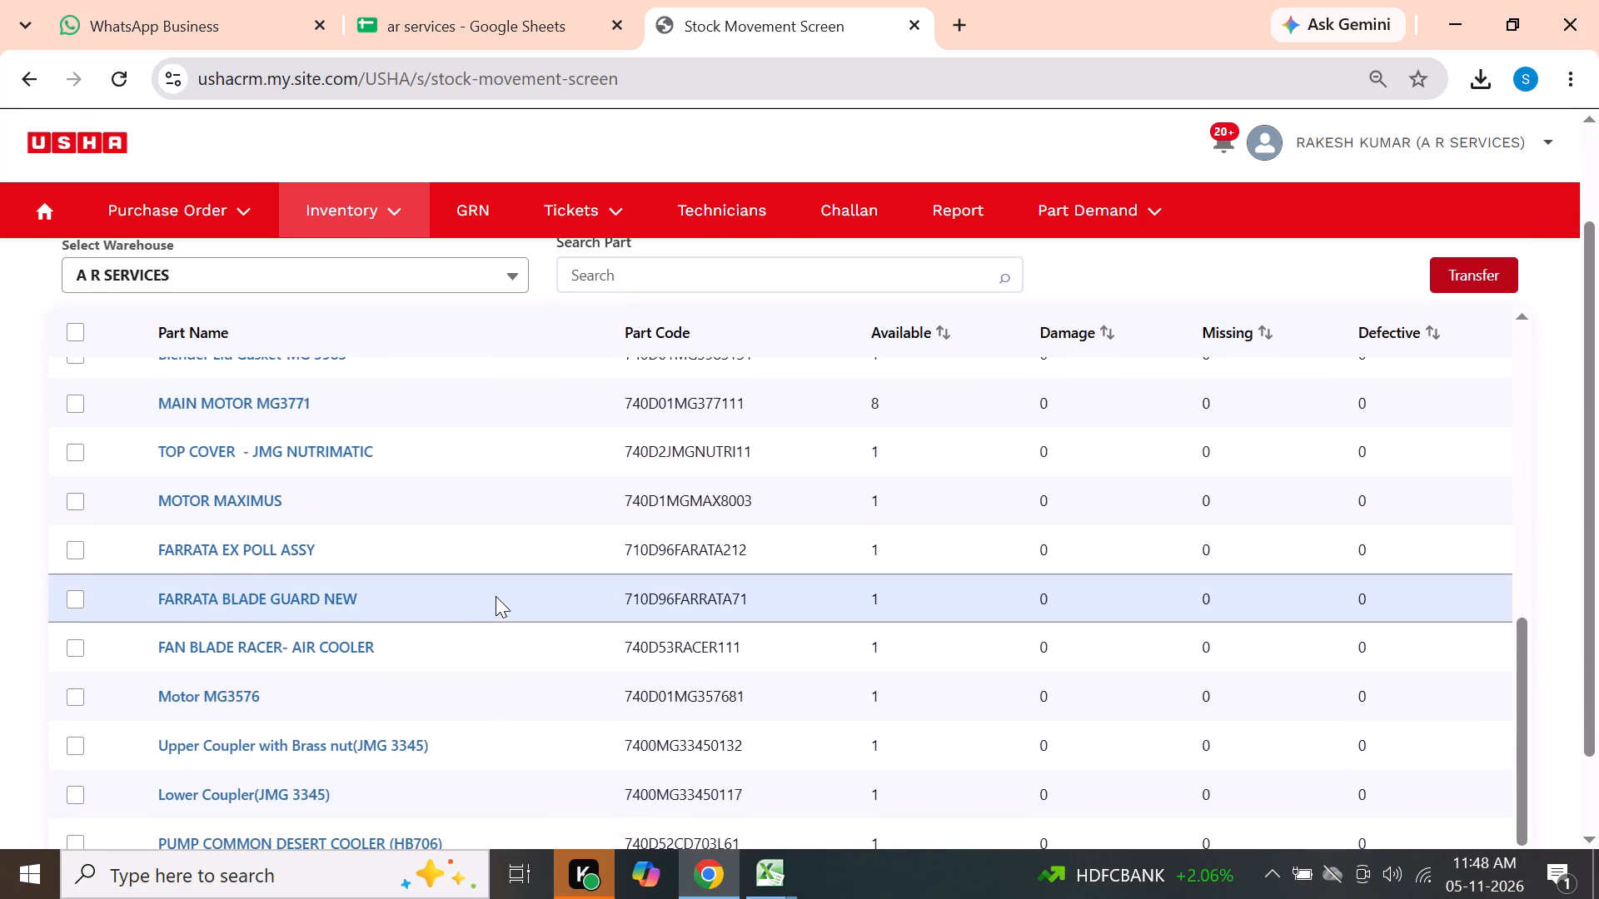
scroll(496, 596, "down", 1)
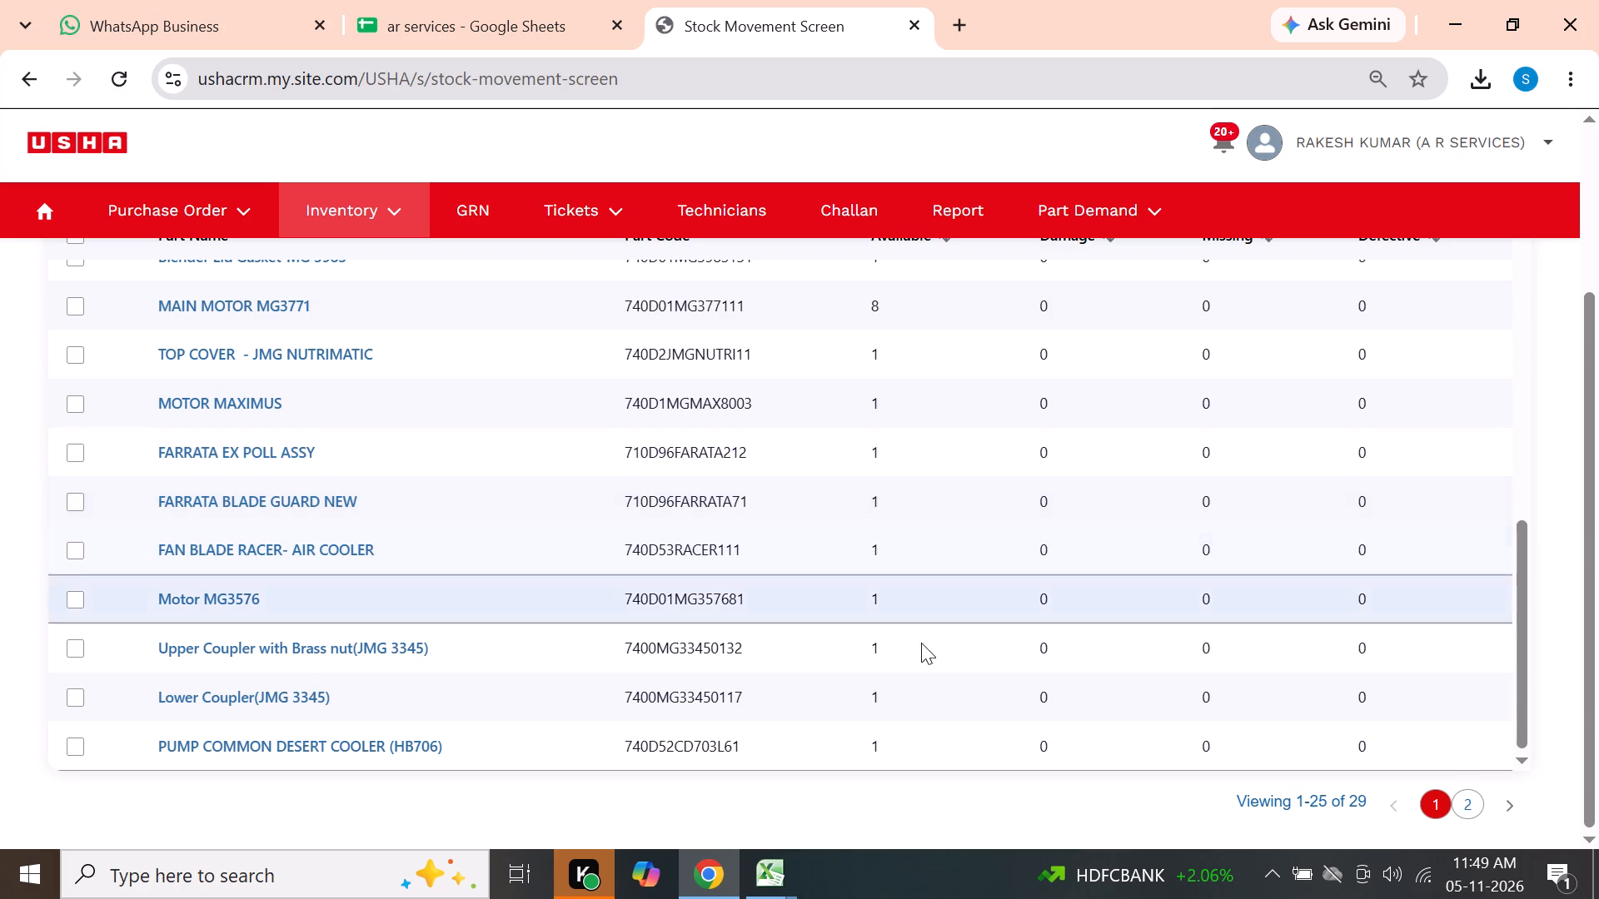
scroll(1301, 728, "down", 1)
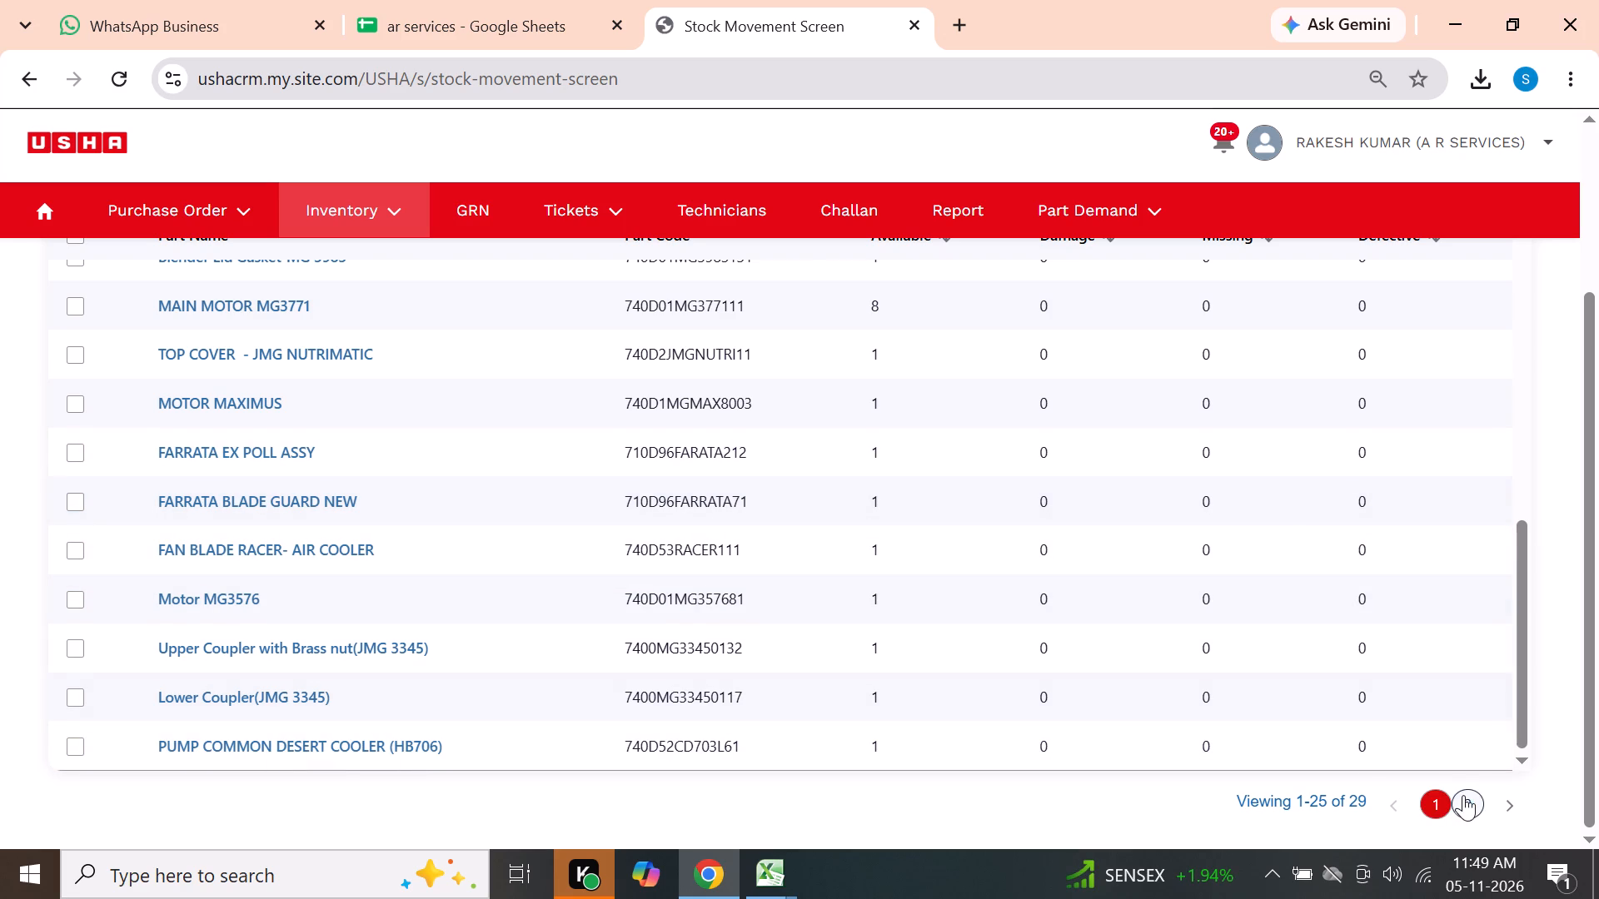
left_click(1463, 795)
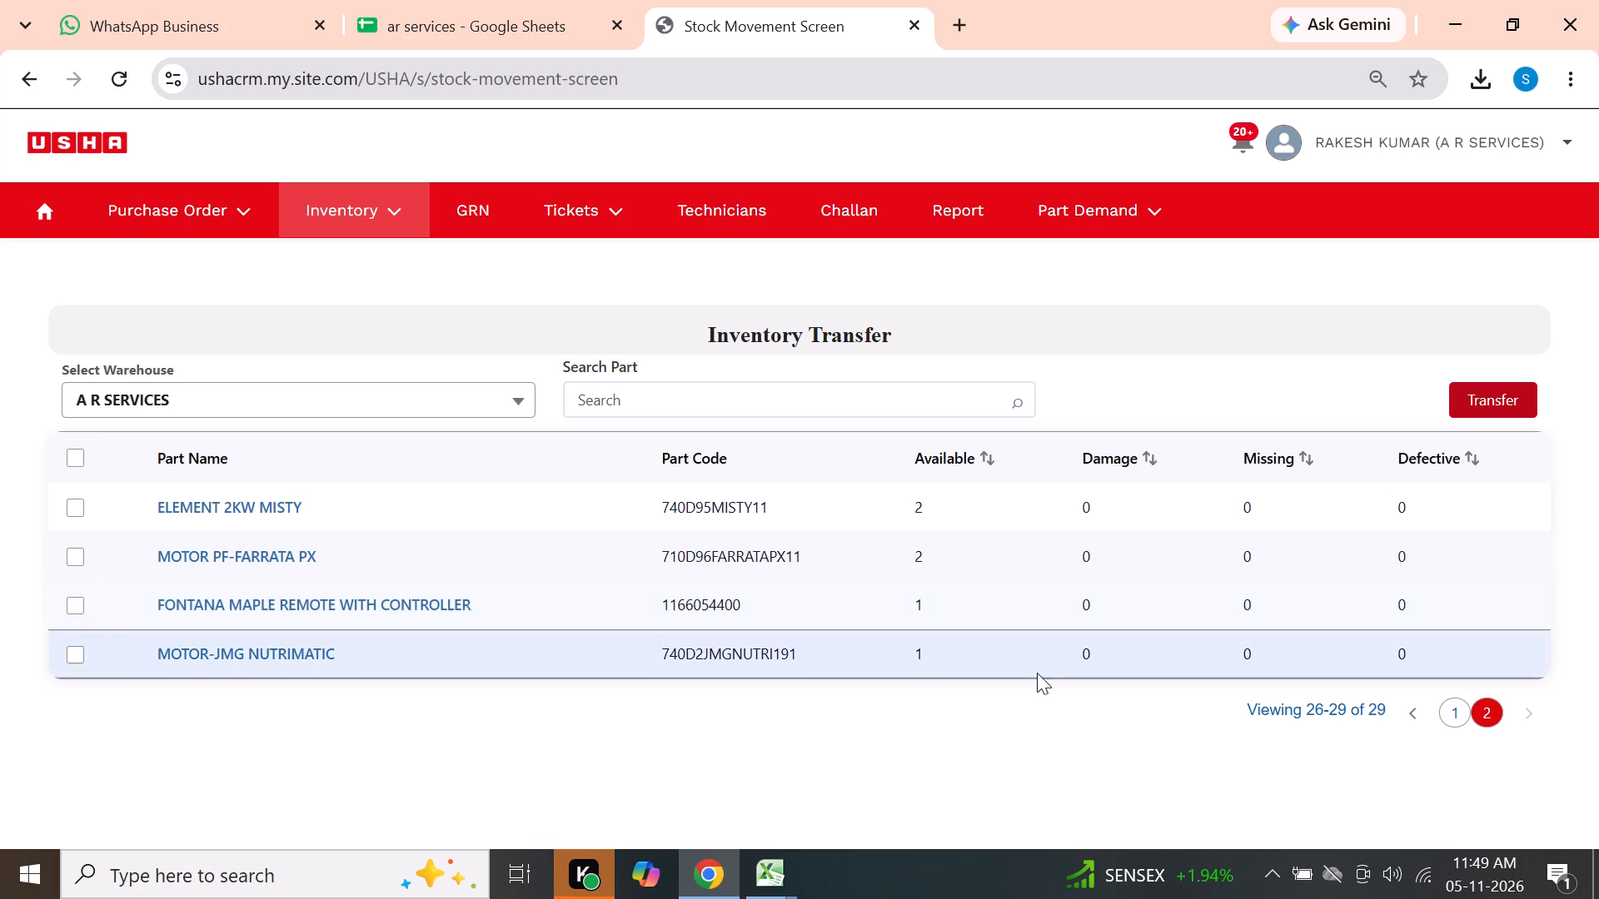
Go back to page 1 of the A R SERVICES stock and look through its parts list again.
left_click(1447, 718)
scroll(983, 672, "down", 3)
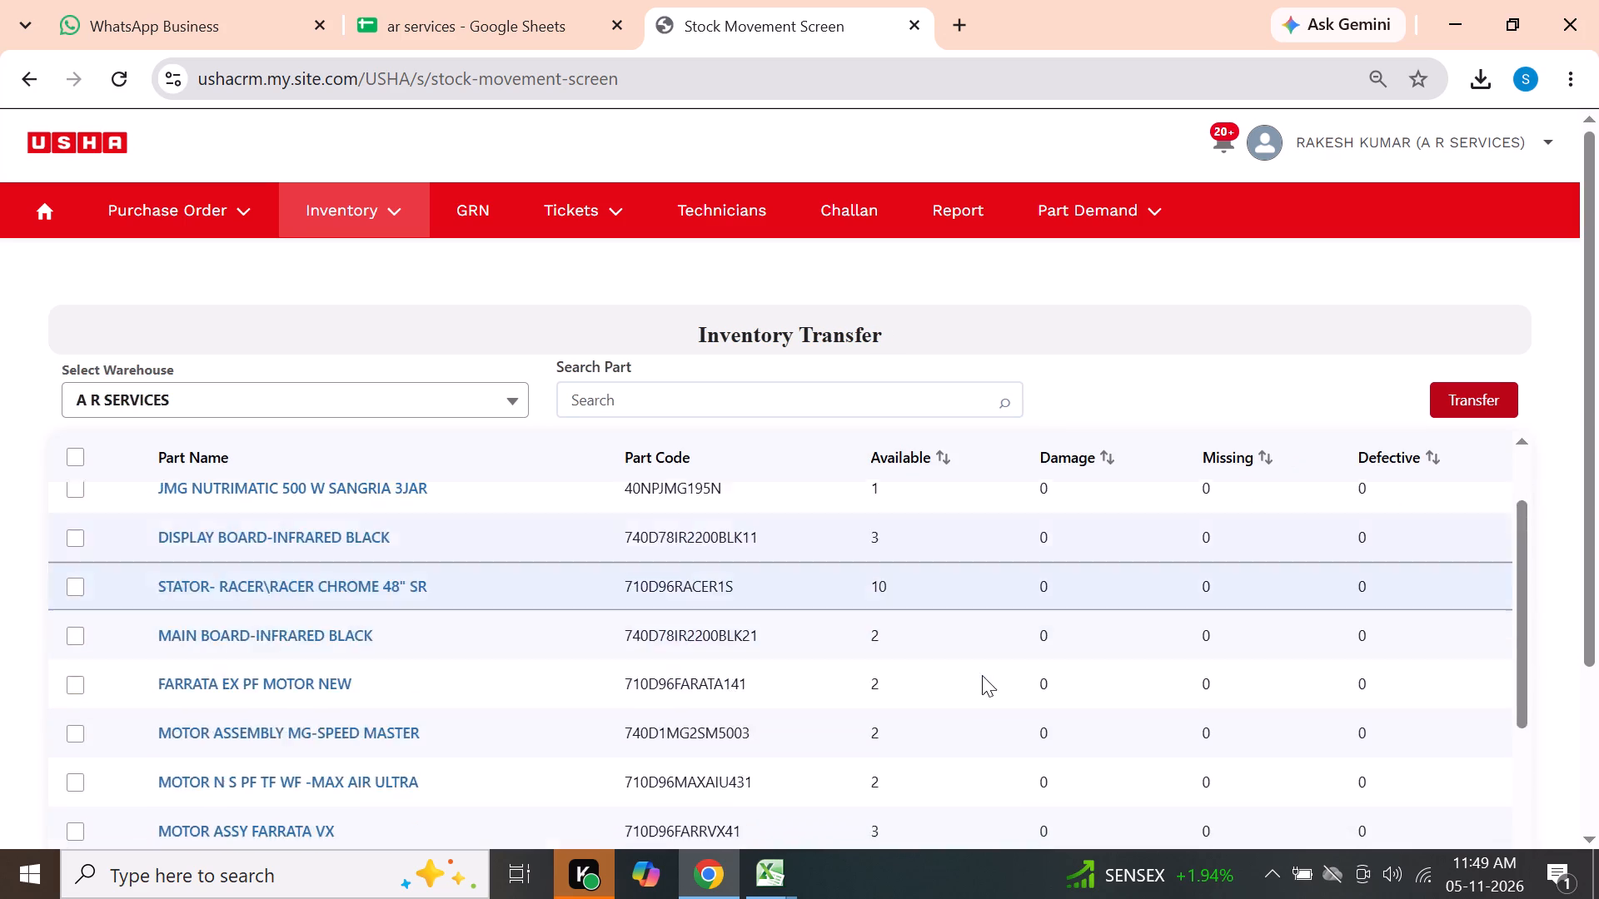
scroll(982, 675, "down", 13)
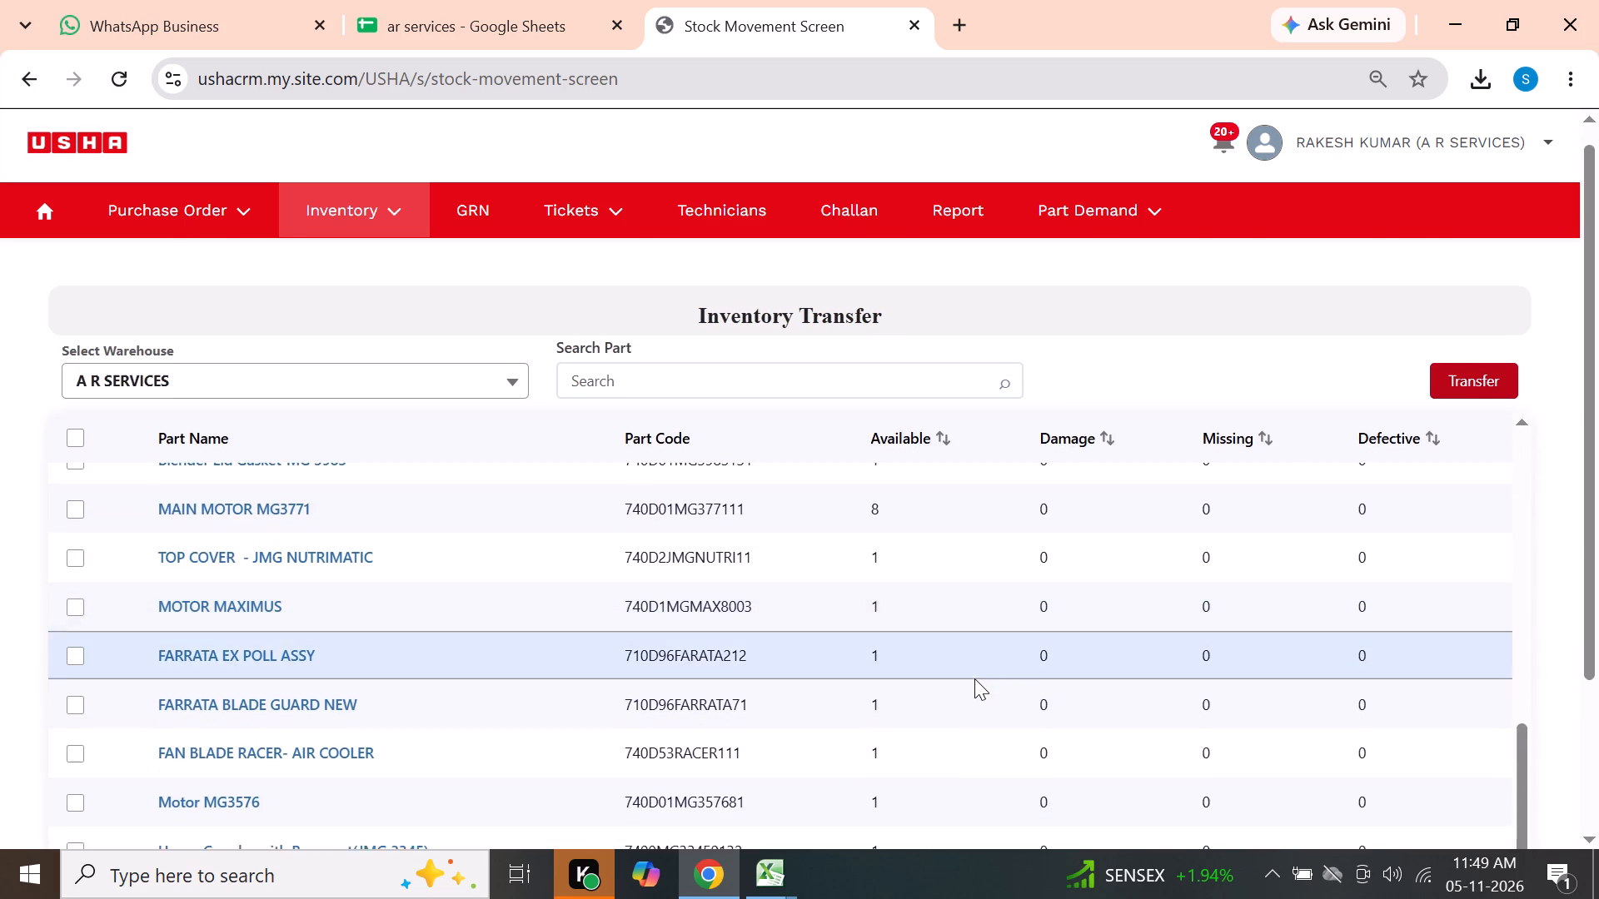
scroll(974, 678, "down", 1)
scroll(974, 678, "up", 12)
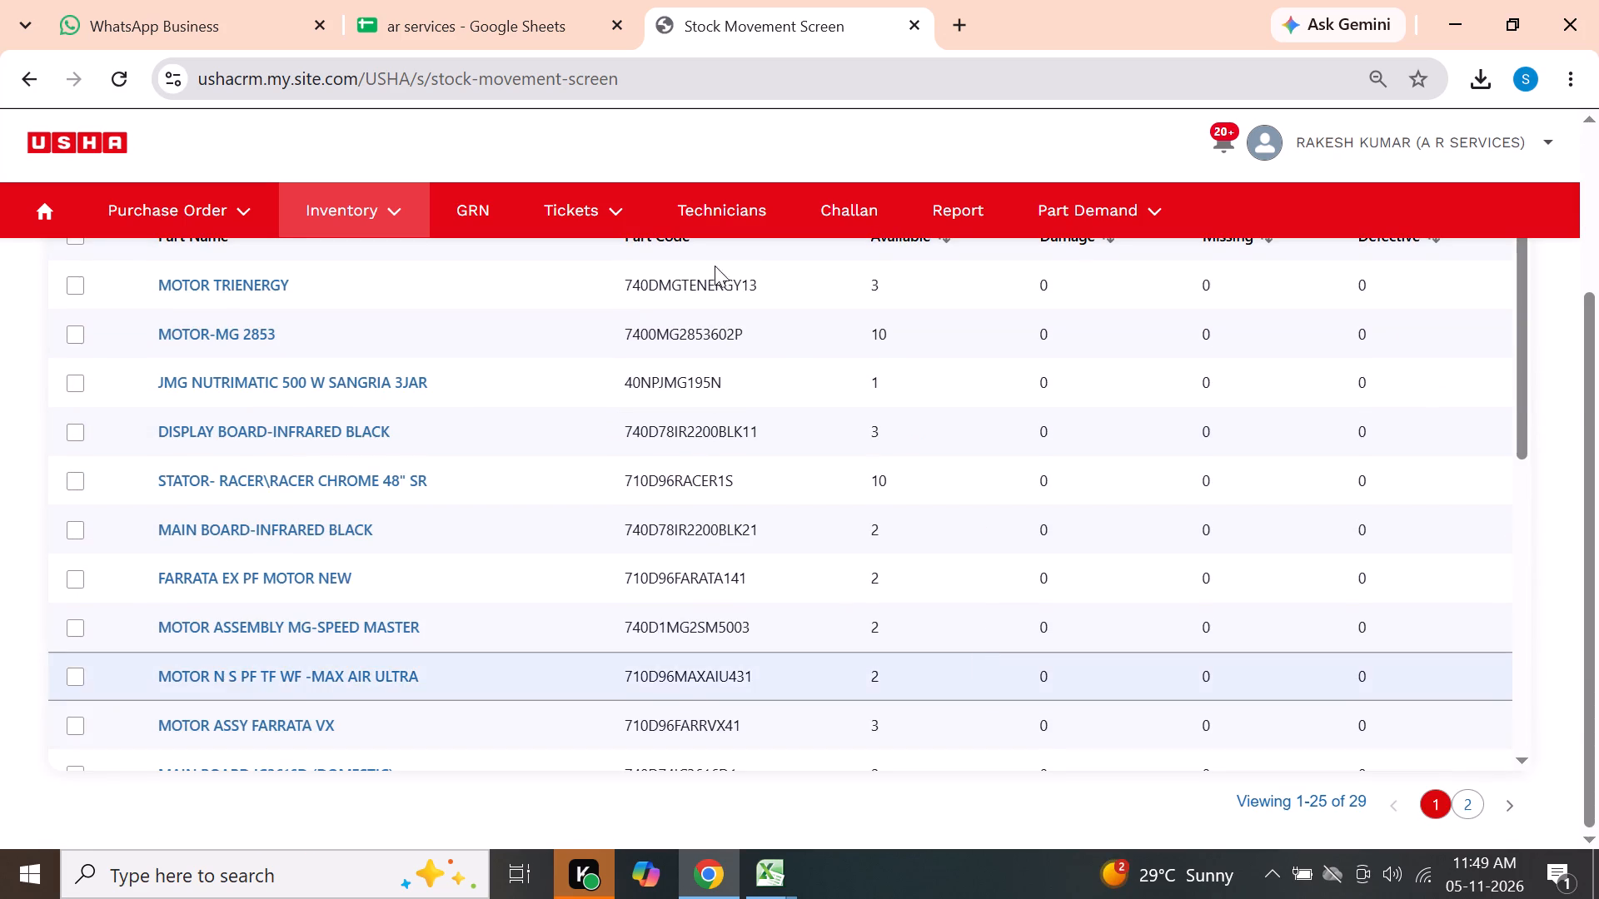